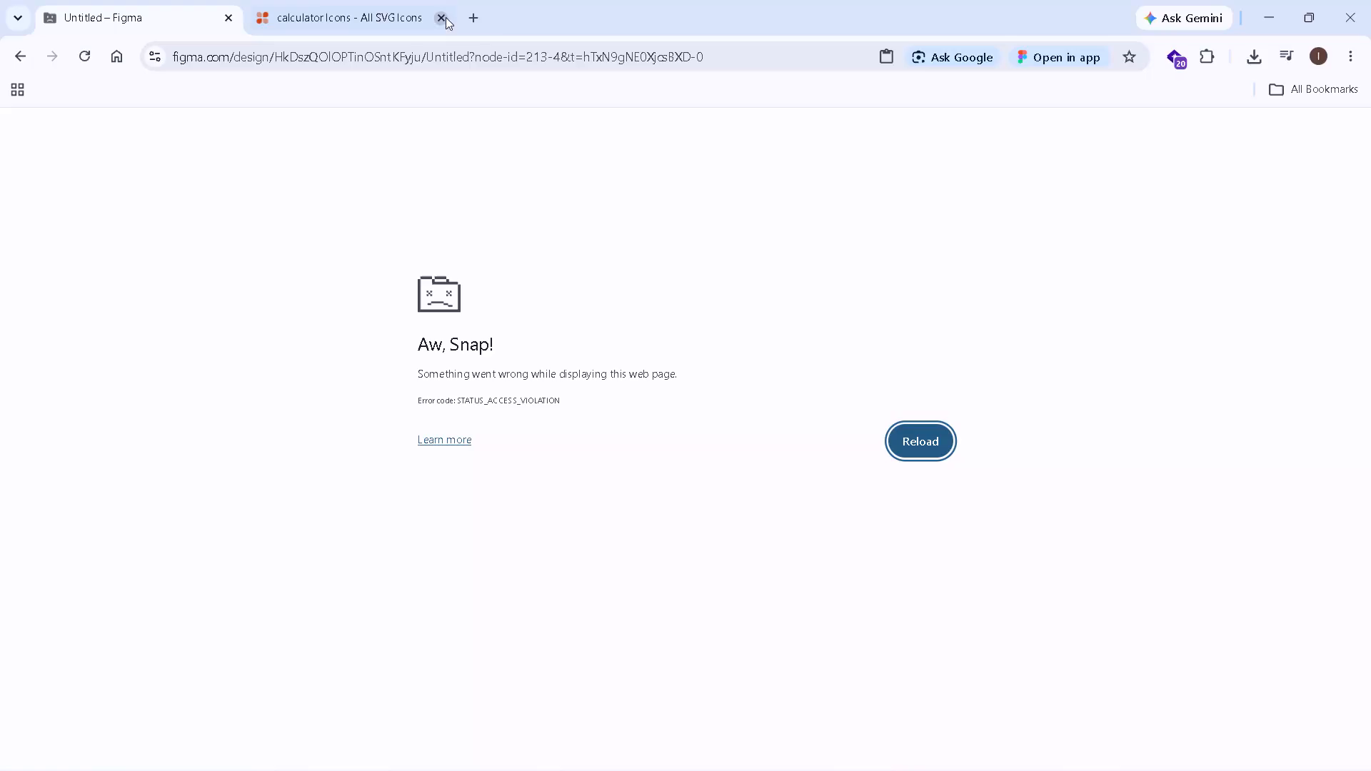
# Return to the recent files, open the Untitled - Project prototype, and advance through its screens to the Dashboard screen.
pyautogui.click(13, 58)
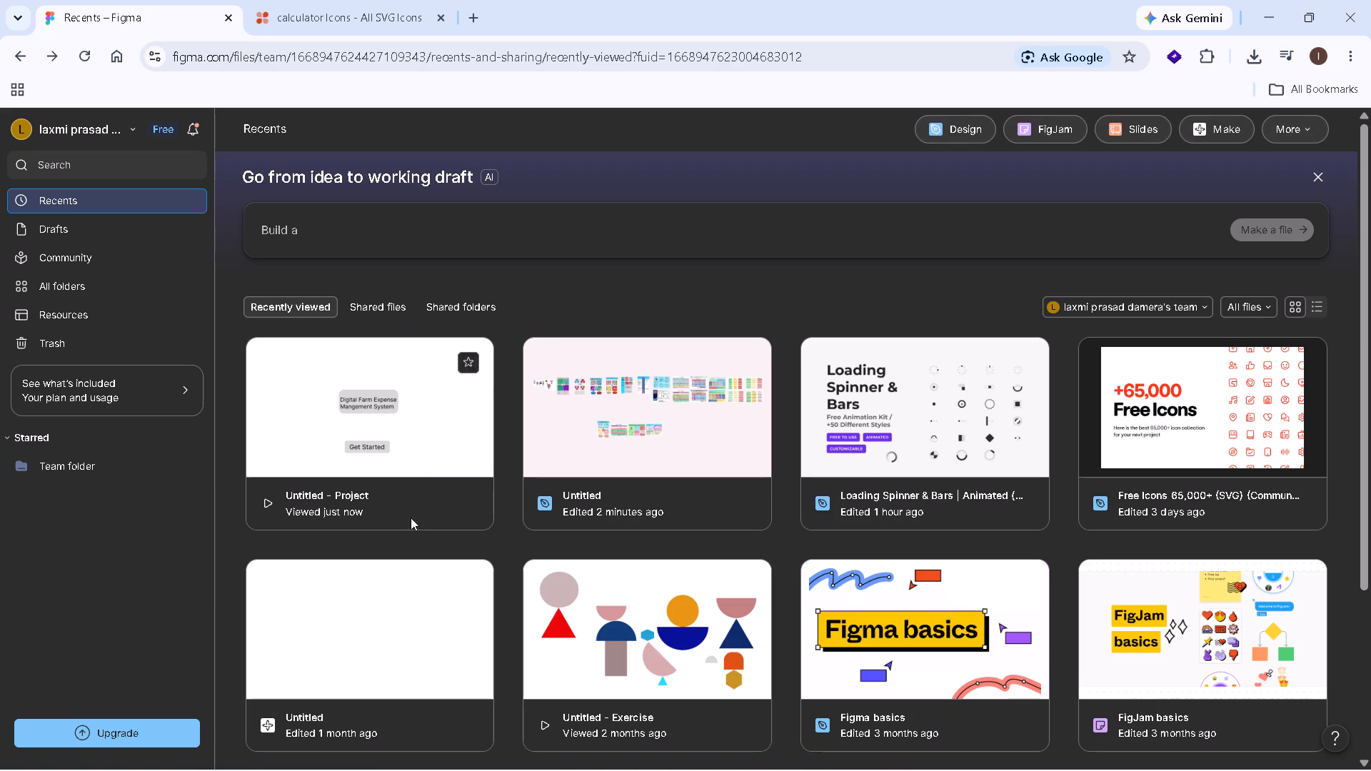
pyautogui.click(398, 445)
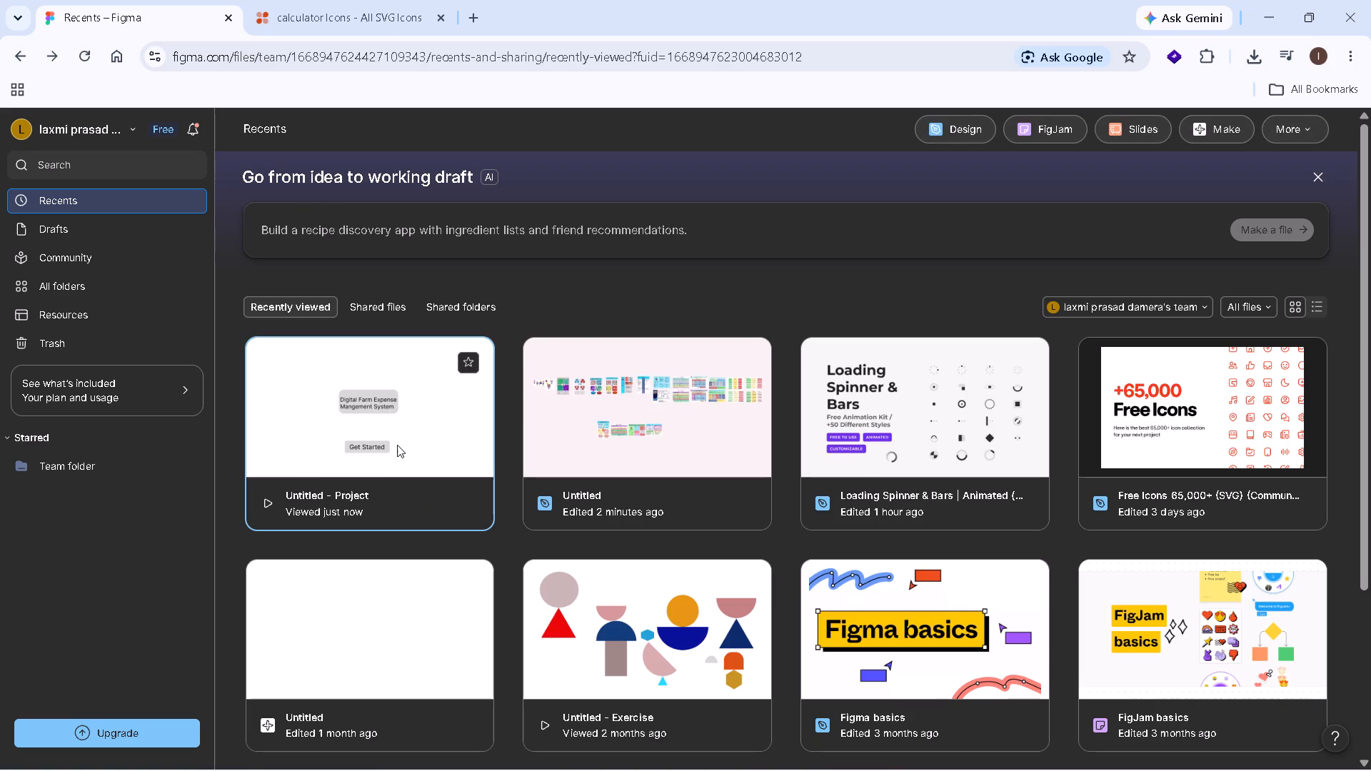
pyautogui.doubleClick(397, 445)
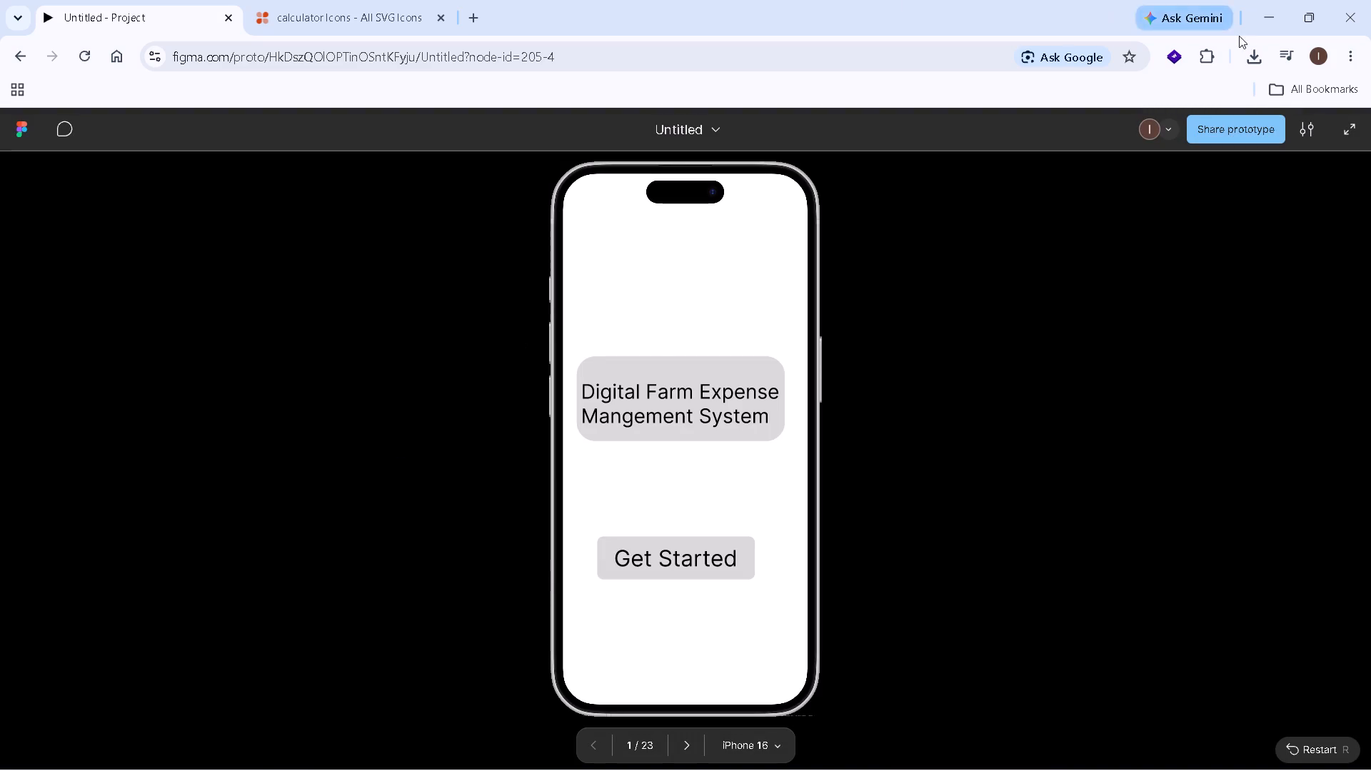
pyautogui.tripleClick(684, 740)
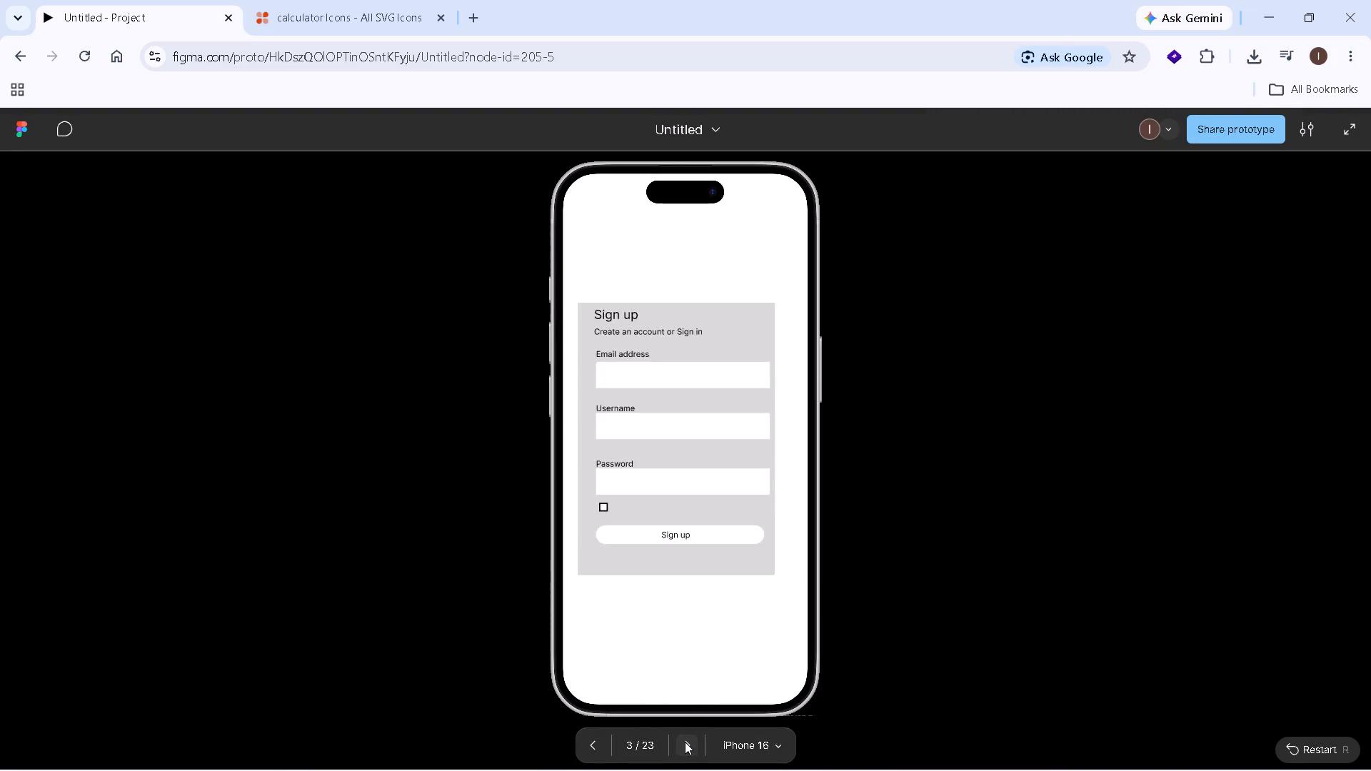
pyautogui.tripleClick(685, 742)
pyautogui.tripleClick(685, 740)
pyautogui.click(685, 740)
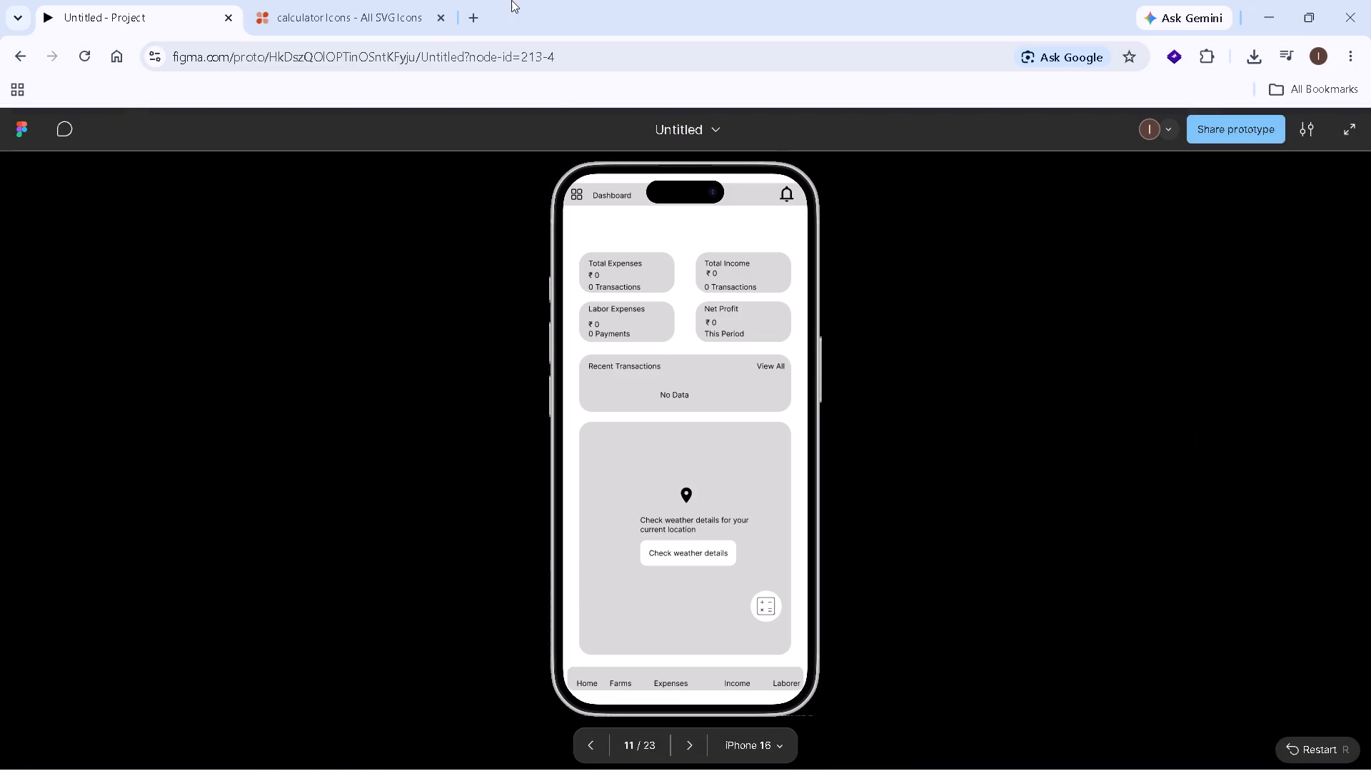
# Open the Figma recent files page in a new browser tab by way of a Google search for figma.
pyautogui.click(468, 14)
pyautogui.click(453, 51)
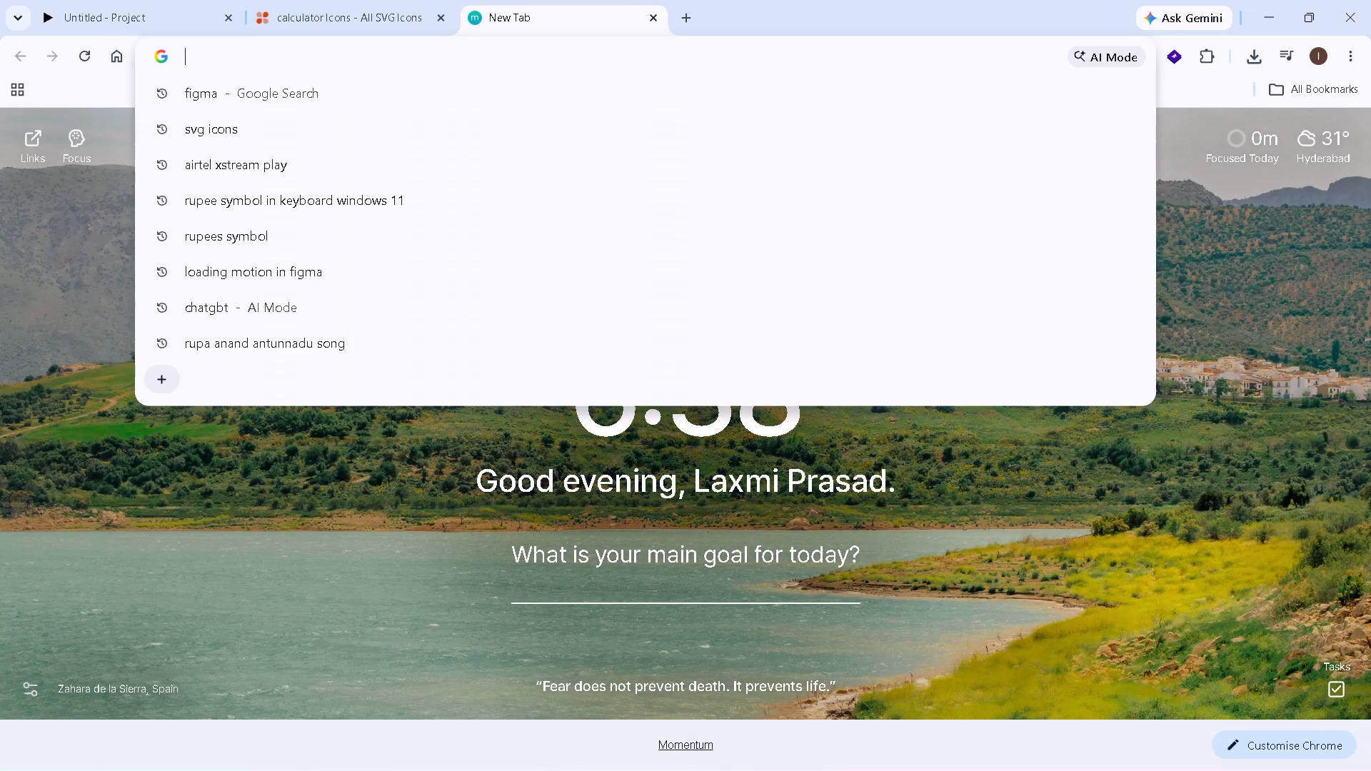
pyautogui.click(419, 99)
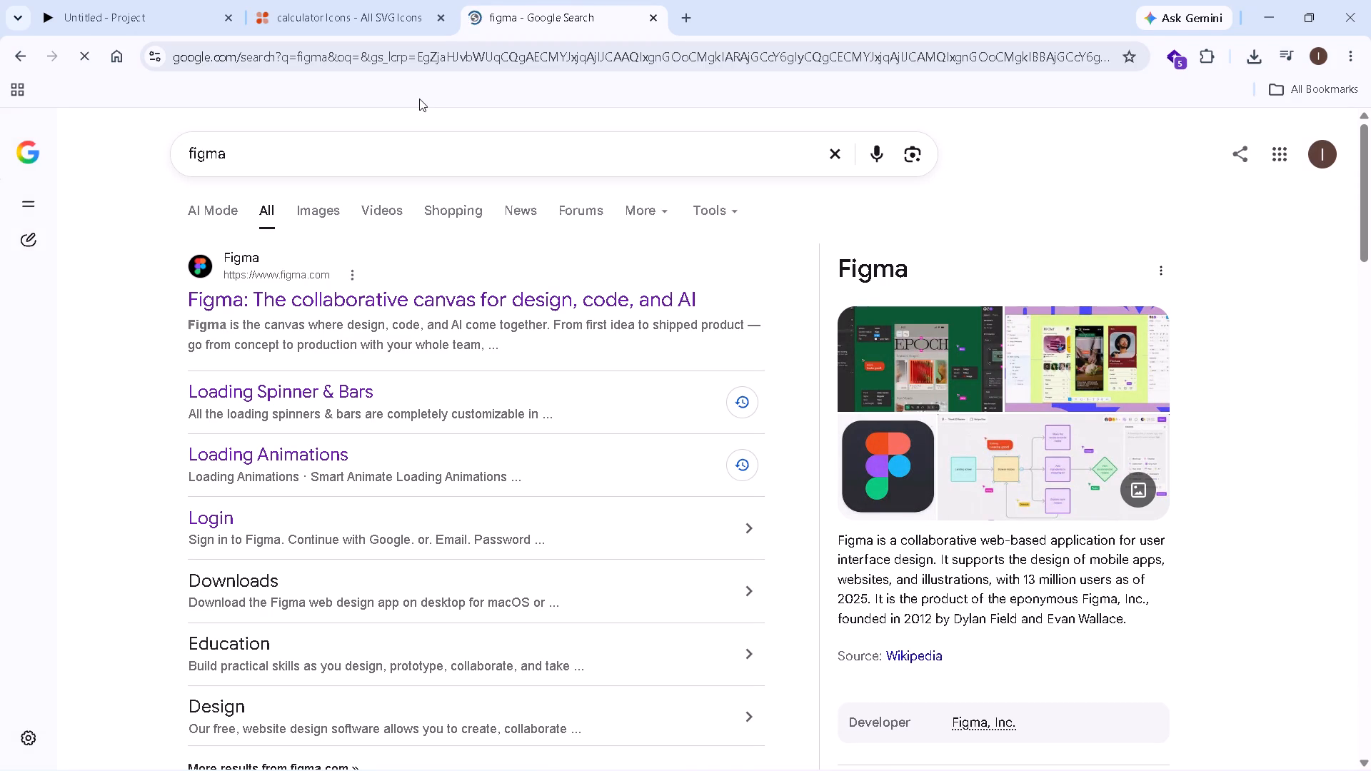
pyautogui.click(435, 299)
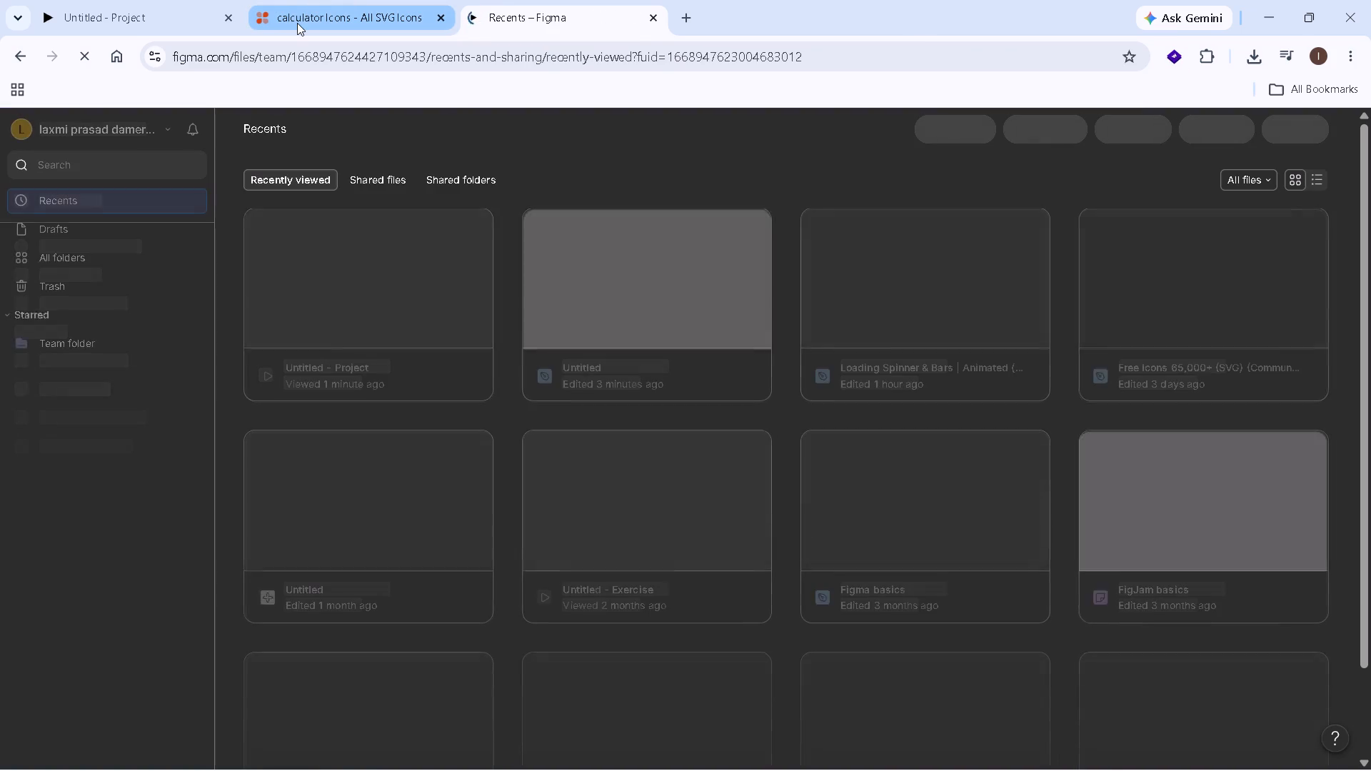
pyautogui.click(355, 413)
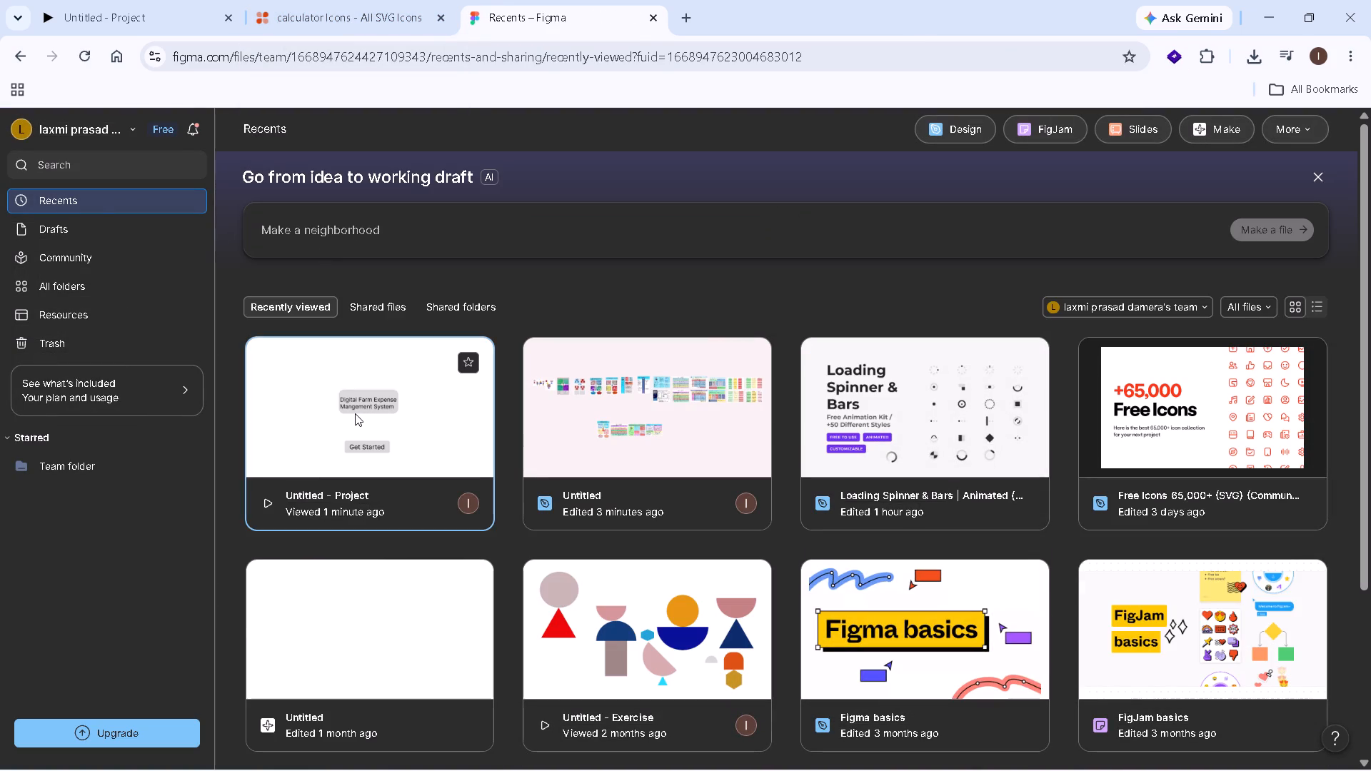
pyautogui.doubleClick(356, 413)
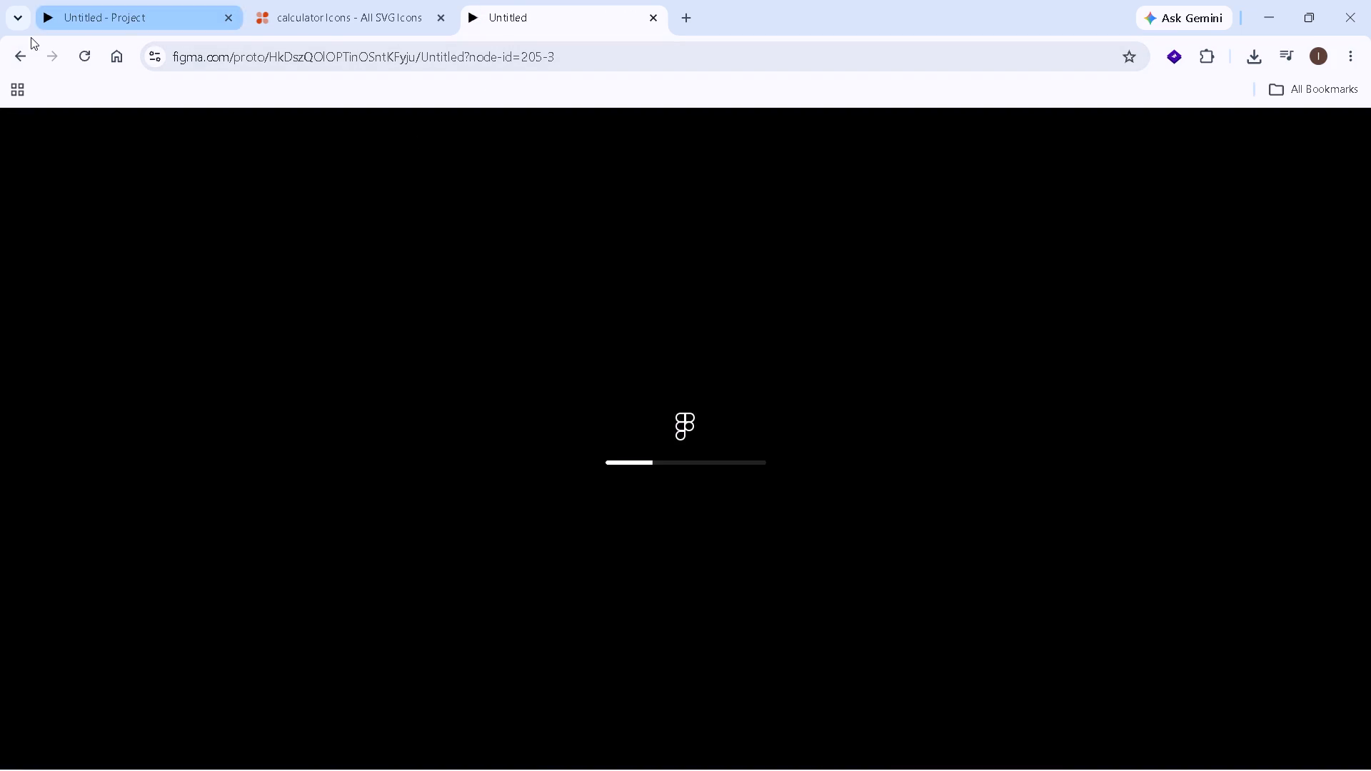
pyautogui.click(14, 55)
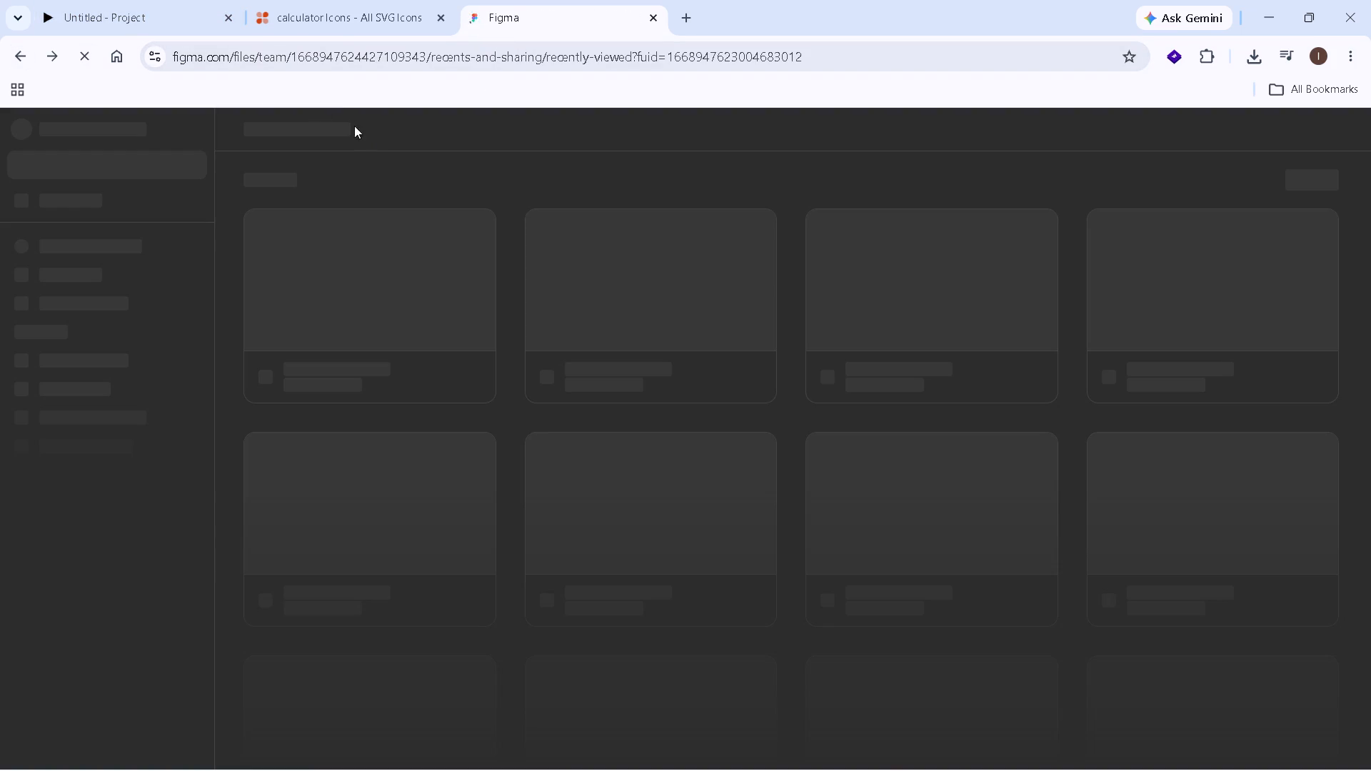
# Switch back to the running prototype, view its Dashboard screen in full screen, and exit full screen.
pyautogui.click(113, 28)
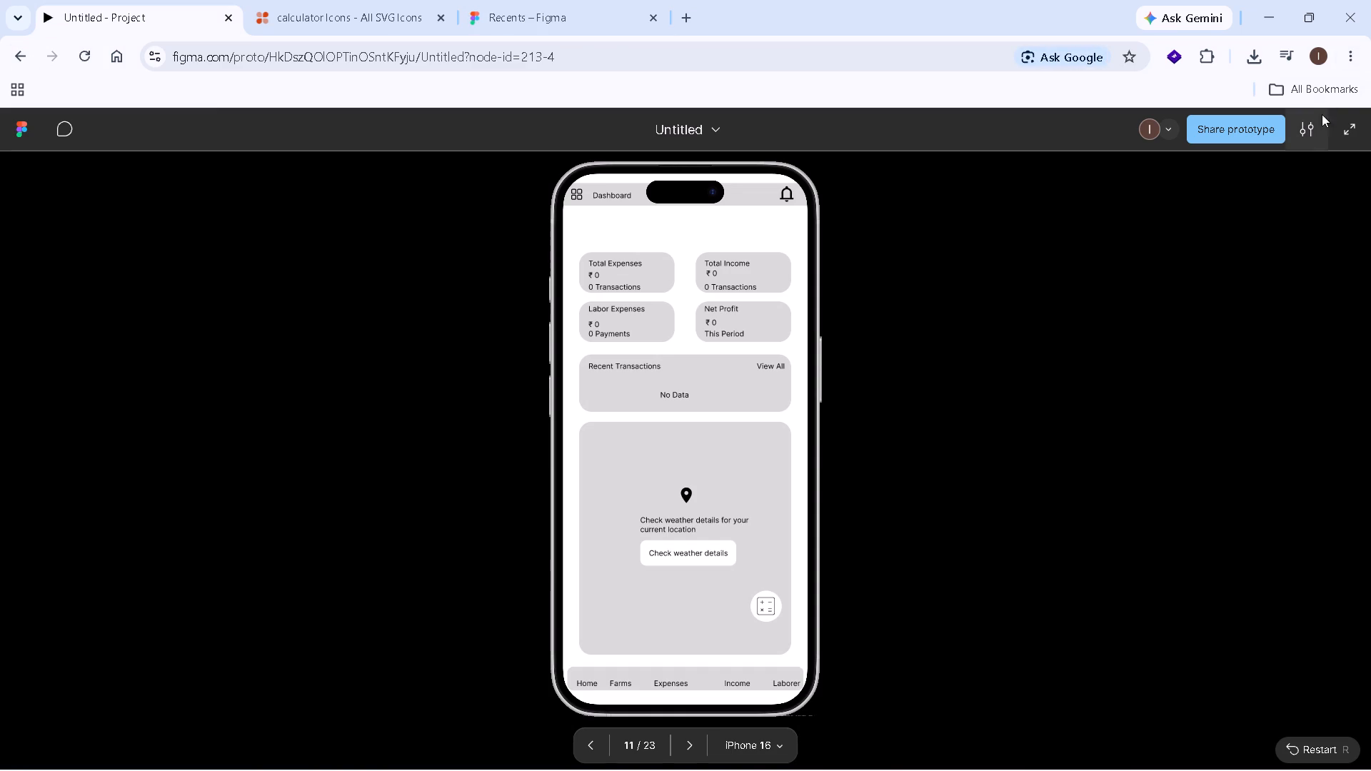
pyautogui.click(1332, 128)
pyautogui.click(1351, 34)
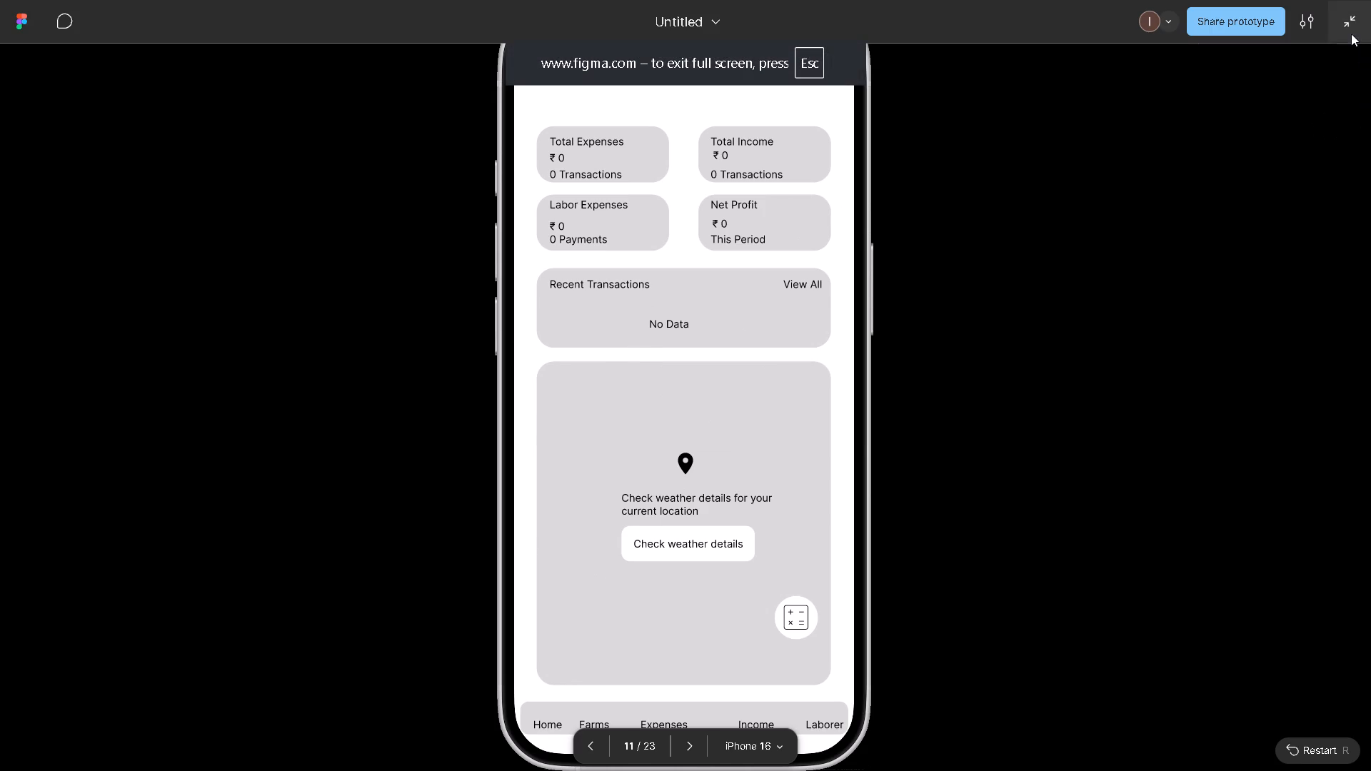
# Take the prototype's browser tab back through its history to the Figma recent files page.
pyautogui.click(4, 55)
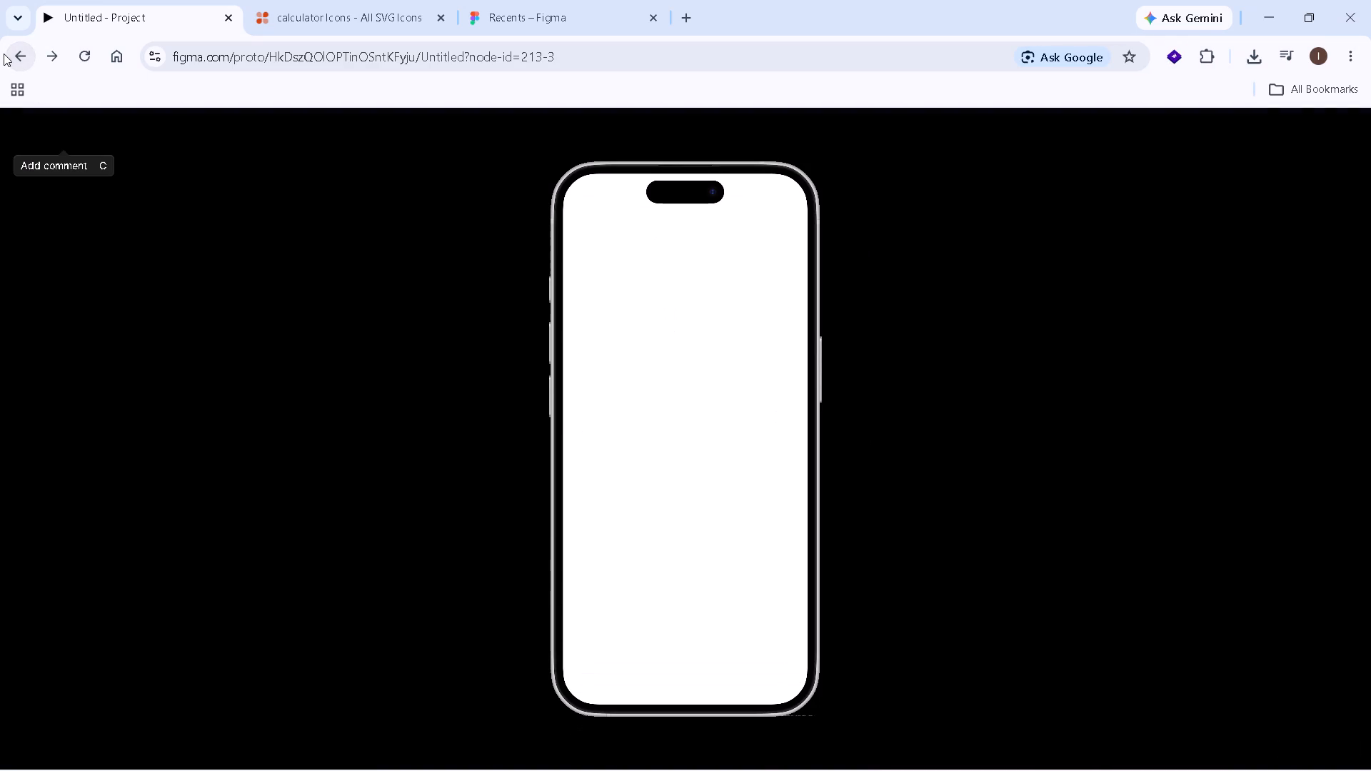
pyautogui.click(13, 55)
pyautogui.click(13, 55)
pyautogui.tripleClick(13, 55)
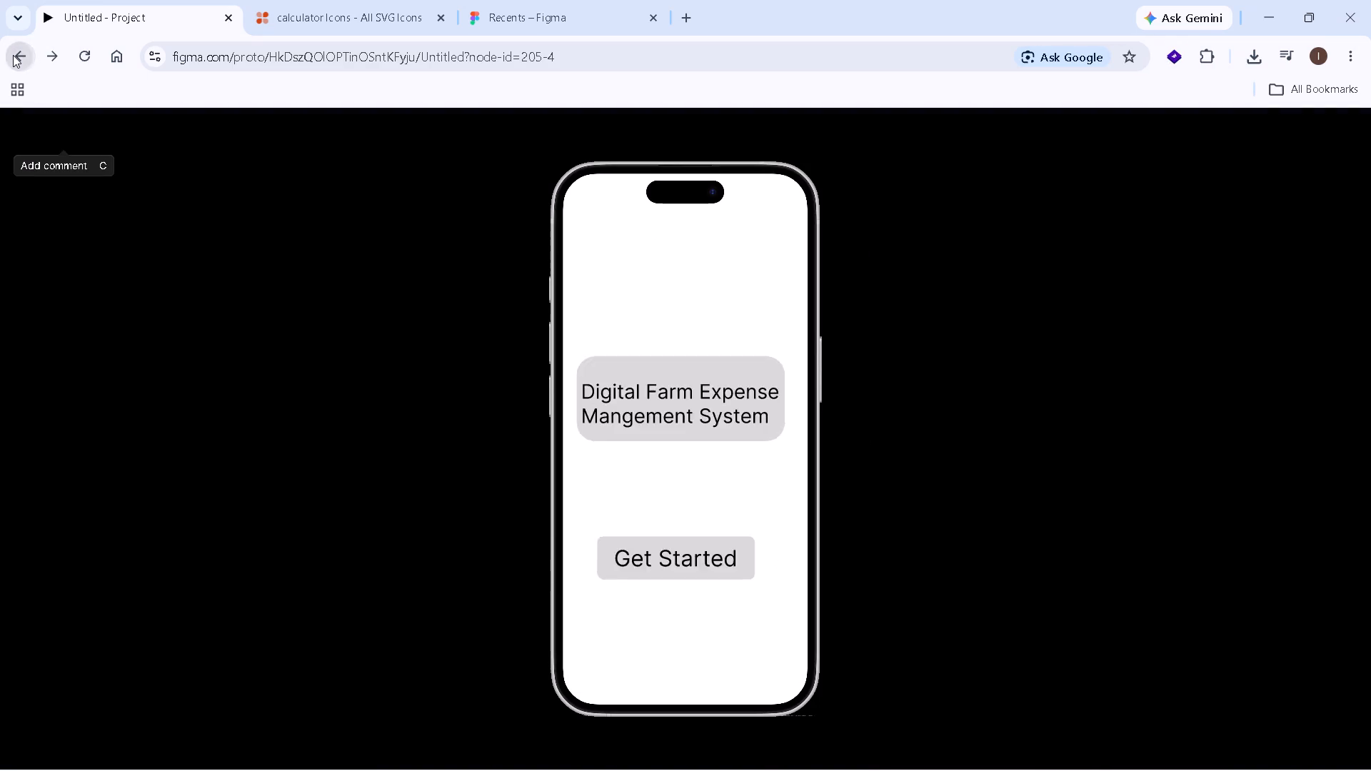
pyautogui.click(13, 55)
pyautogui.click(43, 60)
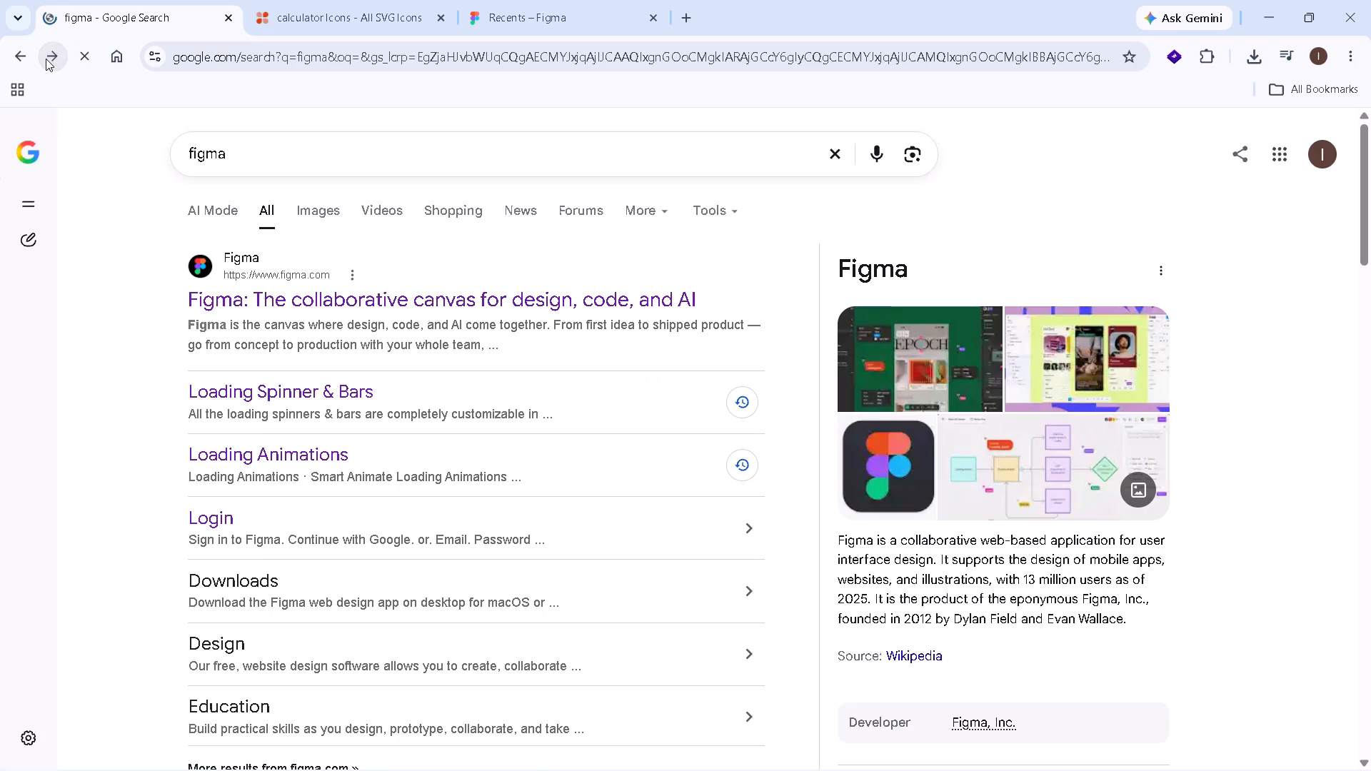
pyautogui.click(46, 59)
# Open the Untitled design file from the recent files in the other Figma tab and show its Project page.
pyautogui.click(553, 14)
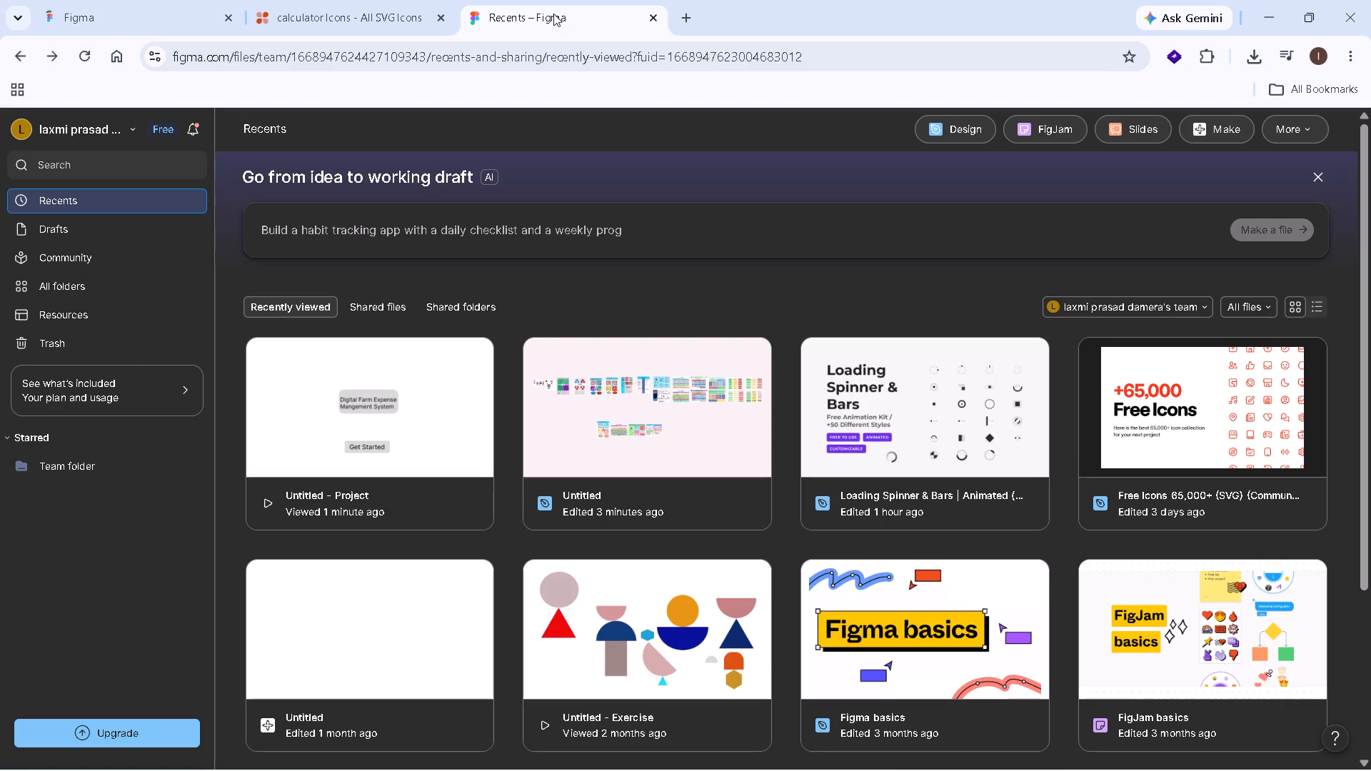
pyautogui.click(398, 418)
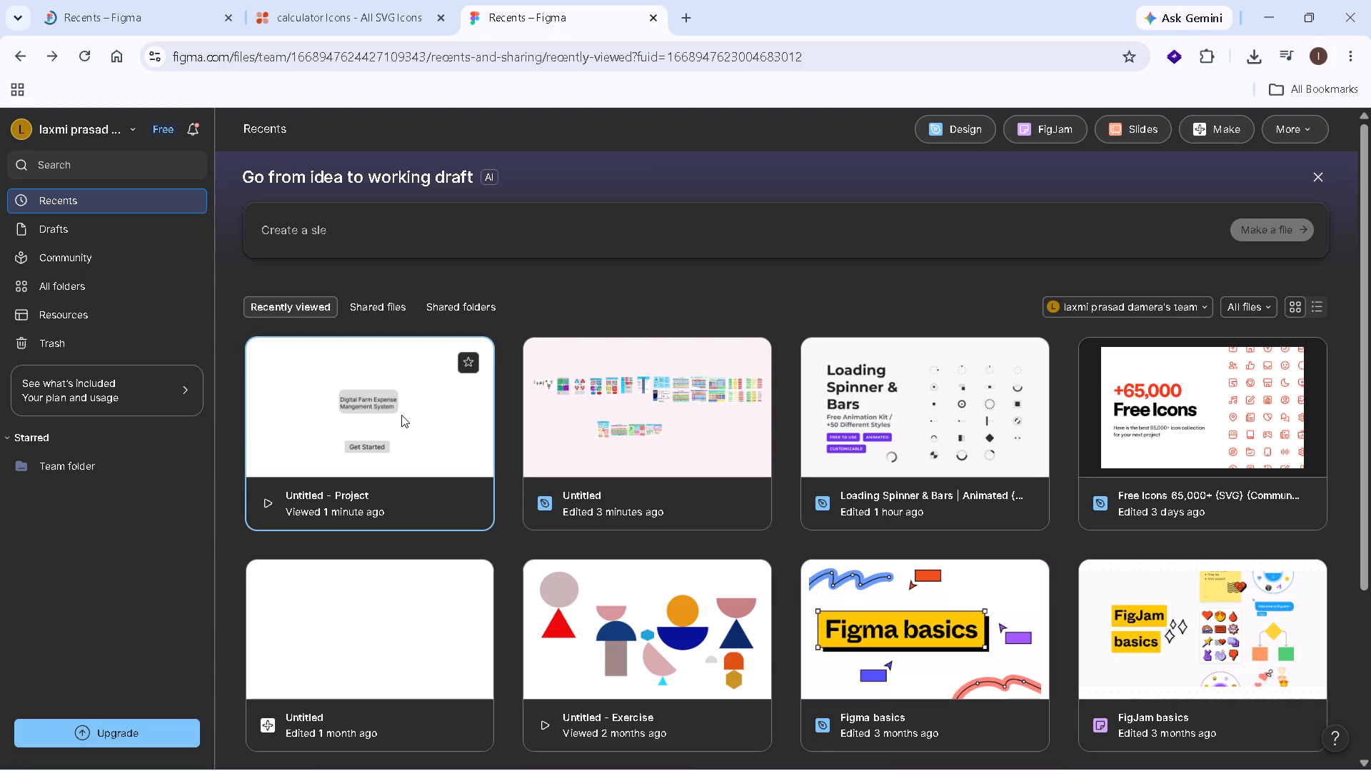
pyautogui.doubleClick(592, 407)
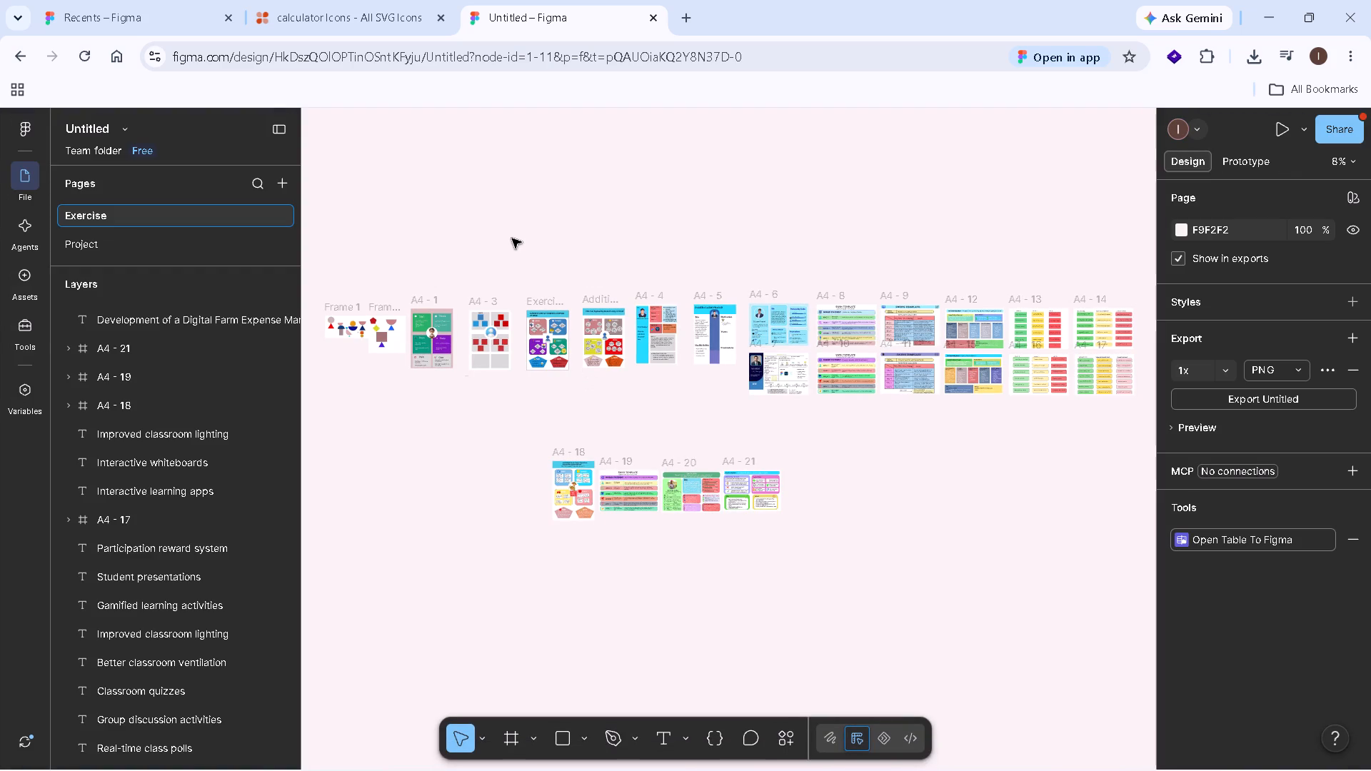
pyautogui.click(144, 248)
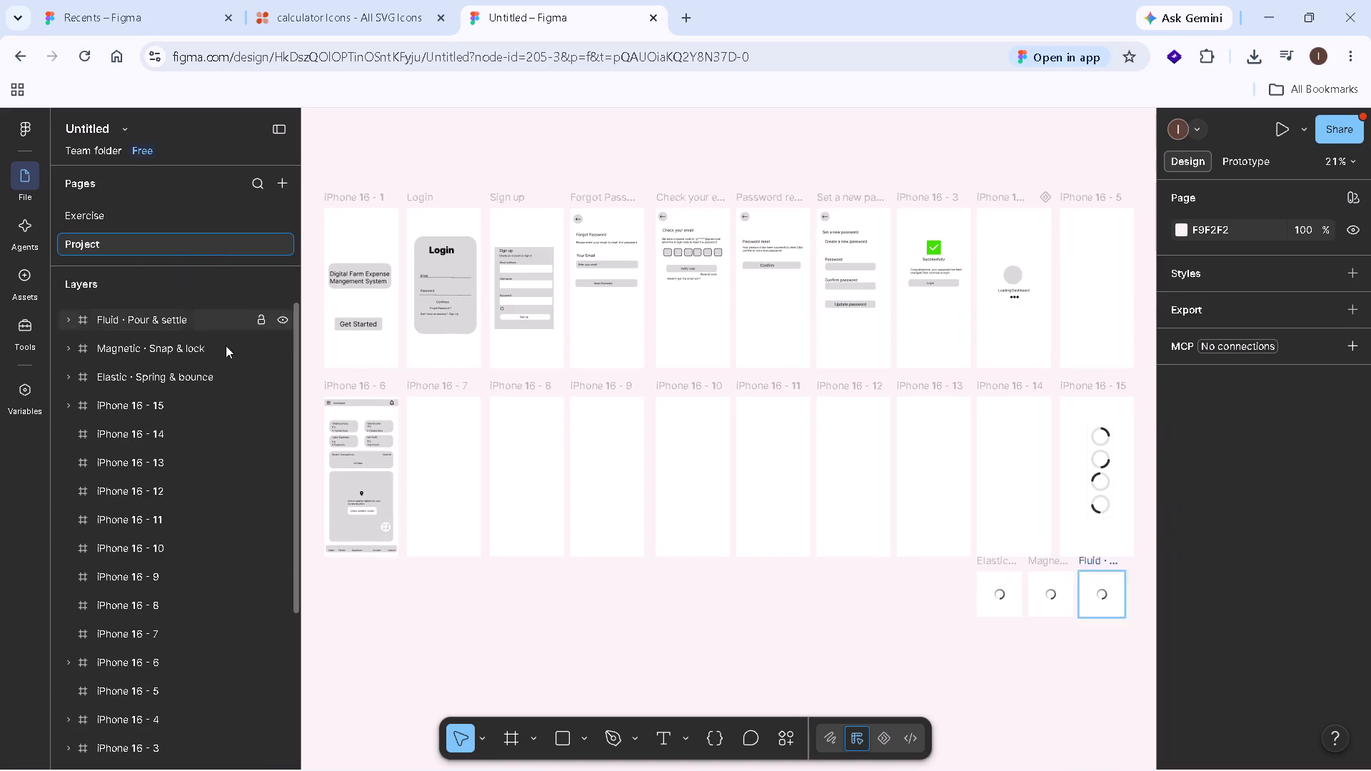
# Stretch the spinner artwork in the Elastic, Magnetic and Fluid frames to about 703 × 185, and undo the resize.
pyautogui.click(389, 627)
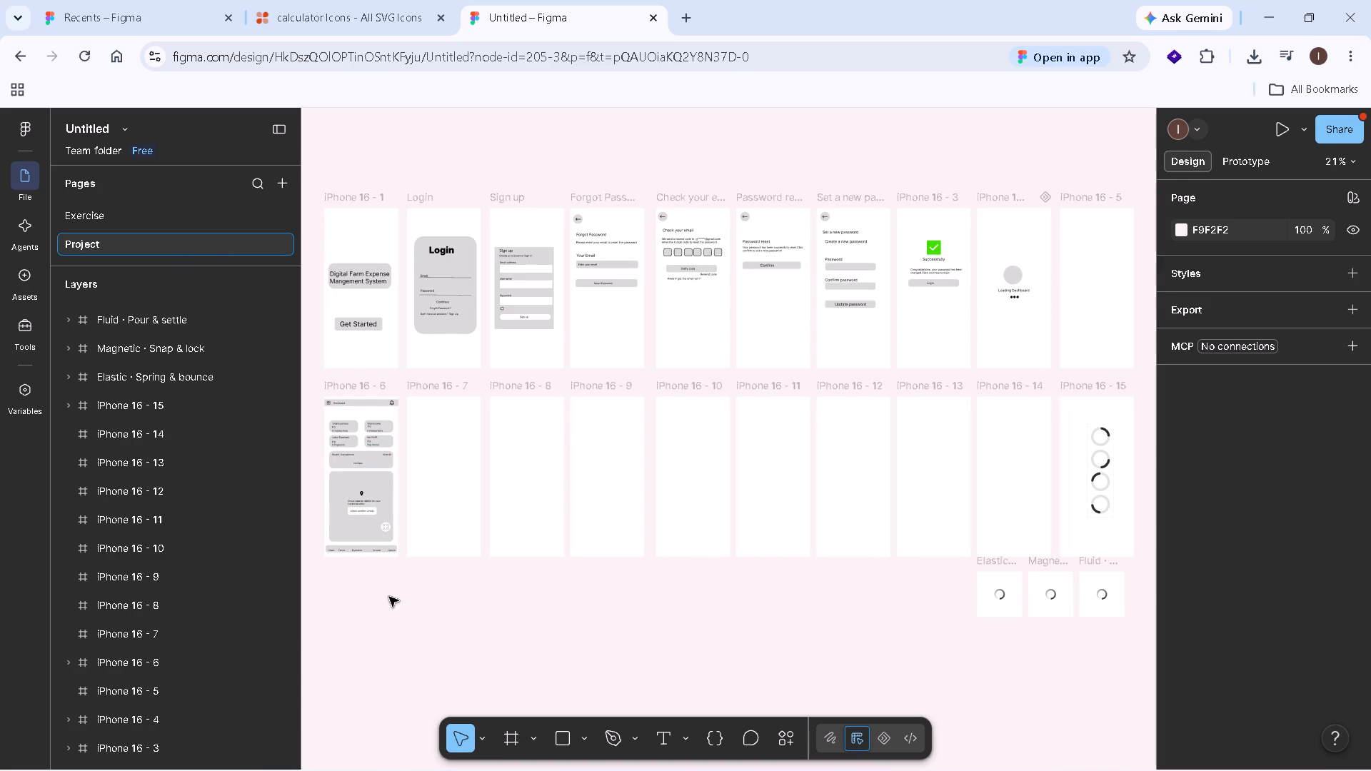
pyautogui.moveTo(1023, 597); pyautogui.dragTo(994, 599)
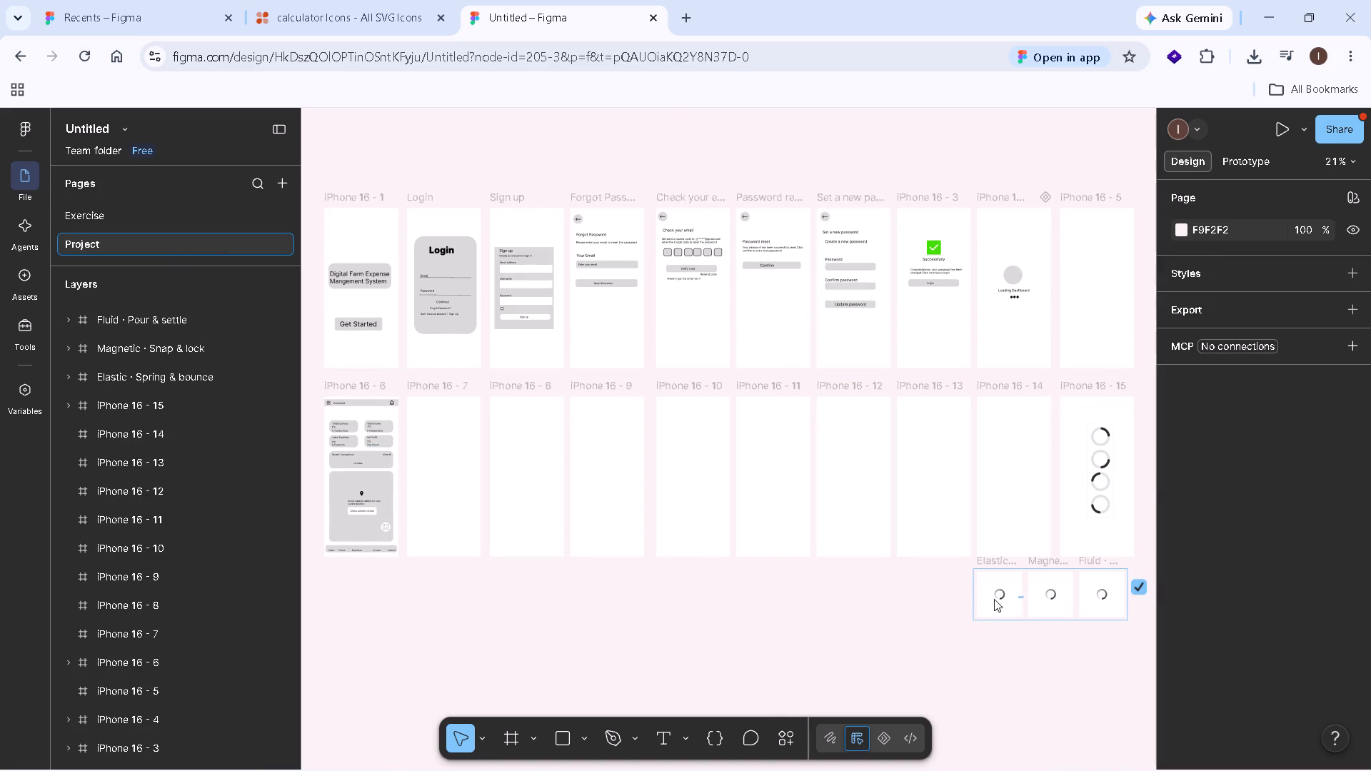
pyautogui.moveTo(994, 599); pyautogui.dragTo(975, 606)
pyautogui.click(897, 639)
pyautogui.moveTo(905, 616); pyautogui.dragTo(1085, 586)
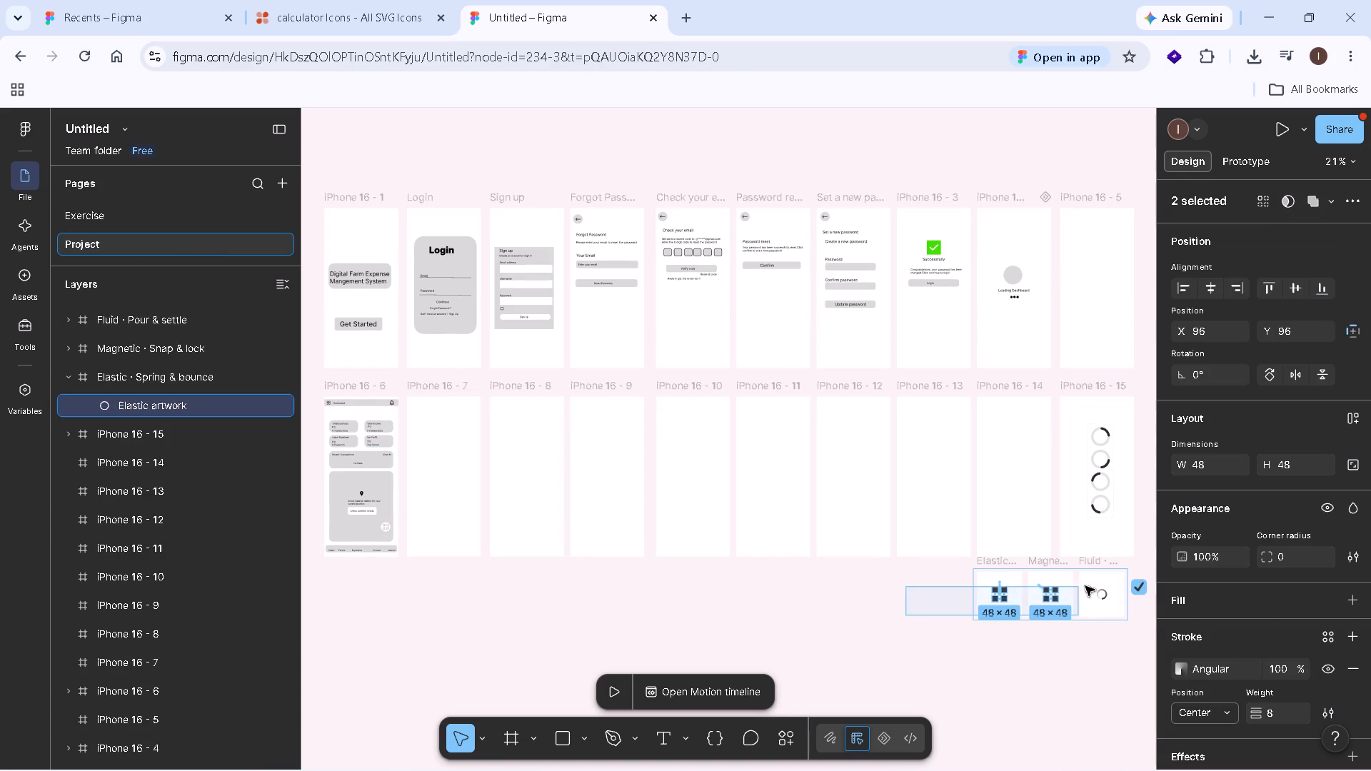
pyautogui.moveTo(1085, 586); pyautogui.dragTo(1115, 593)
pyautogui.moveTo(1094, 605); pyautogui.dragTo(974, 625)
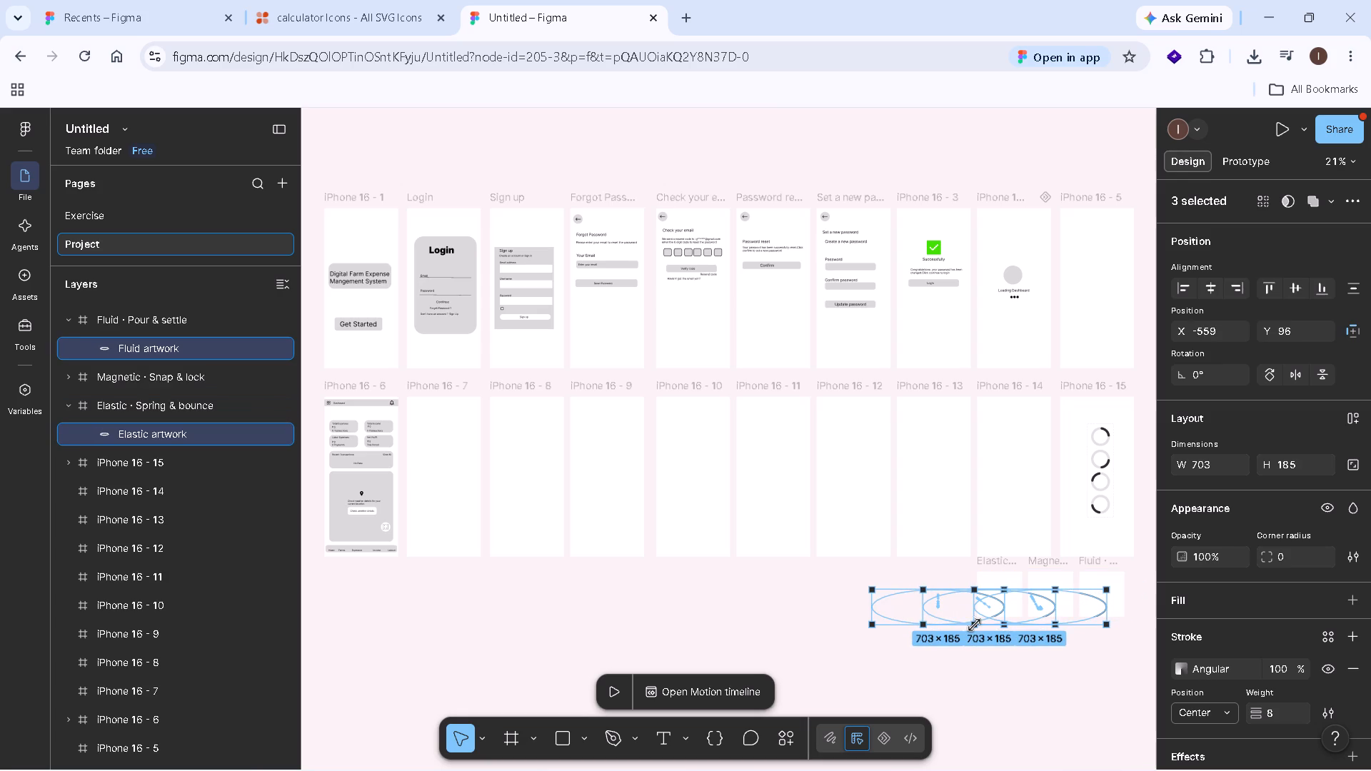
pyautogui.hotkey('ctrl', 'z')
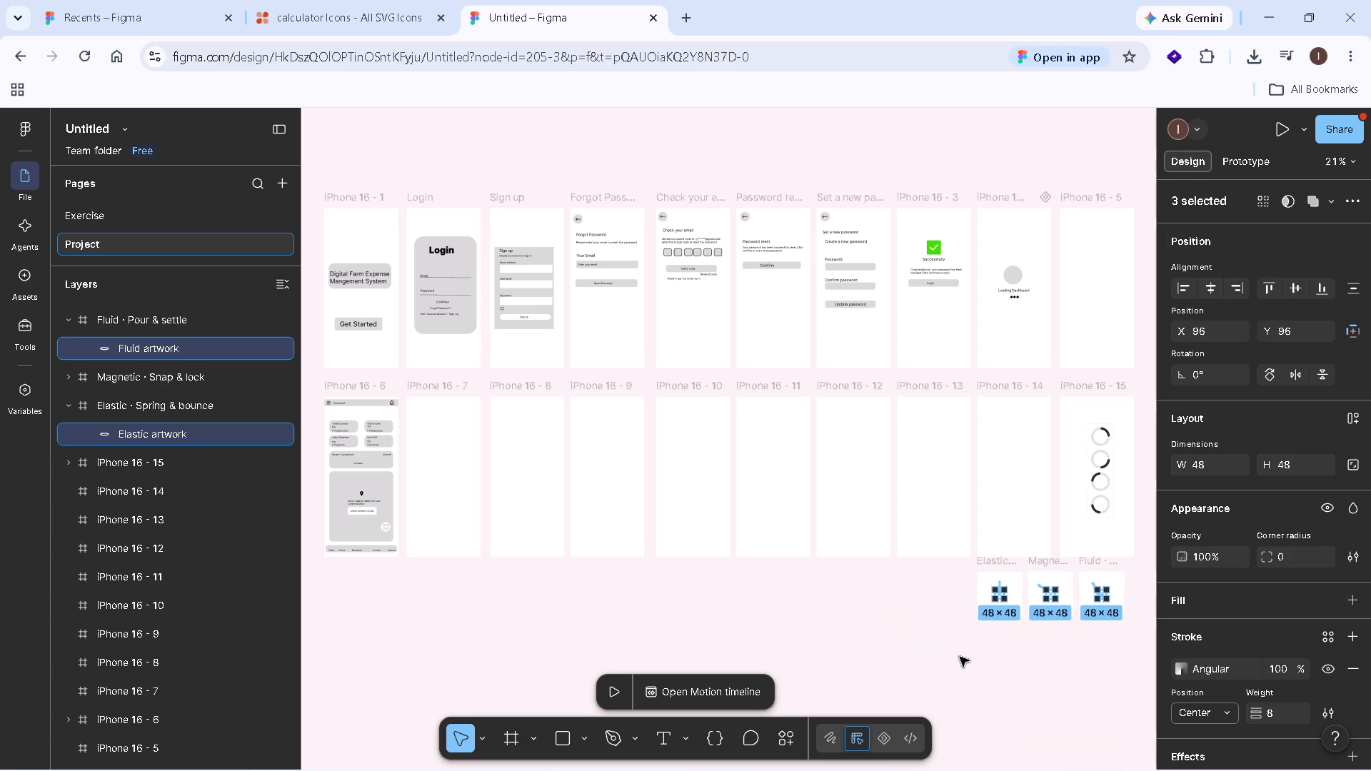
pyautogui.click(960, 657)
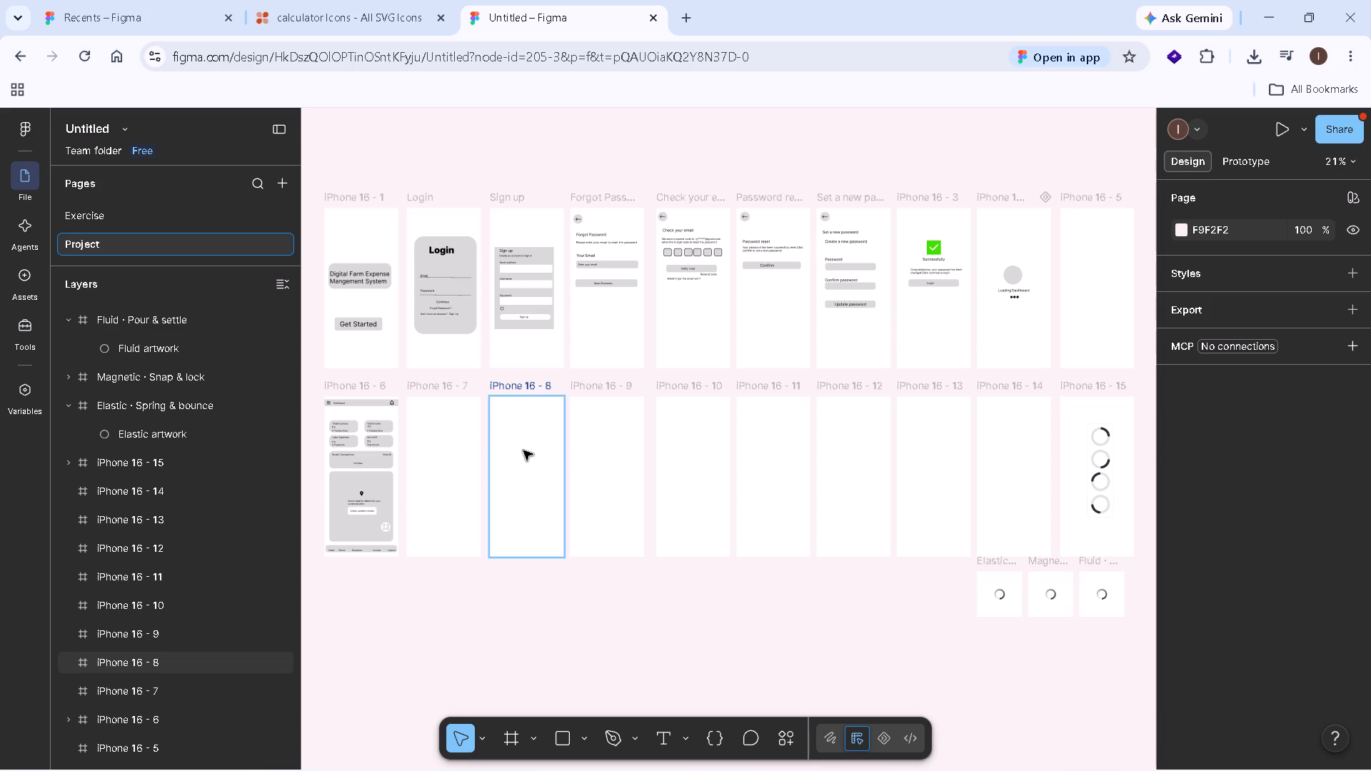
# Present the iPhone 16 - 6 dashboard frame as a prototype and switch to its preview tab.
pyautogui.click(358, 393)
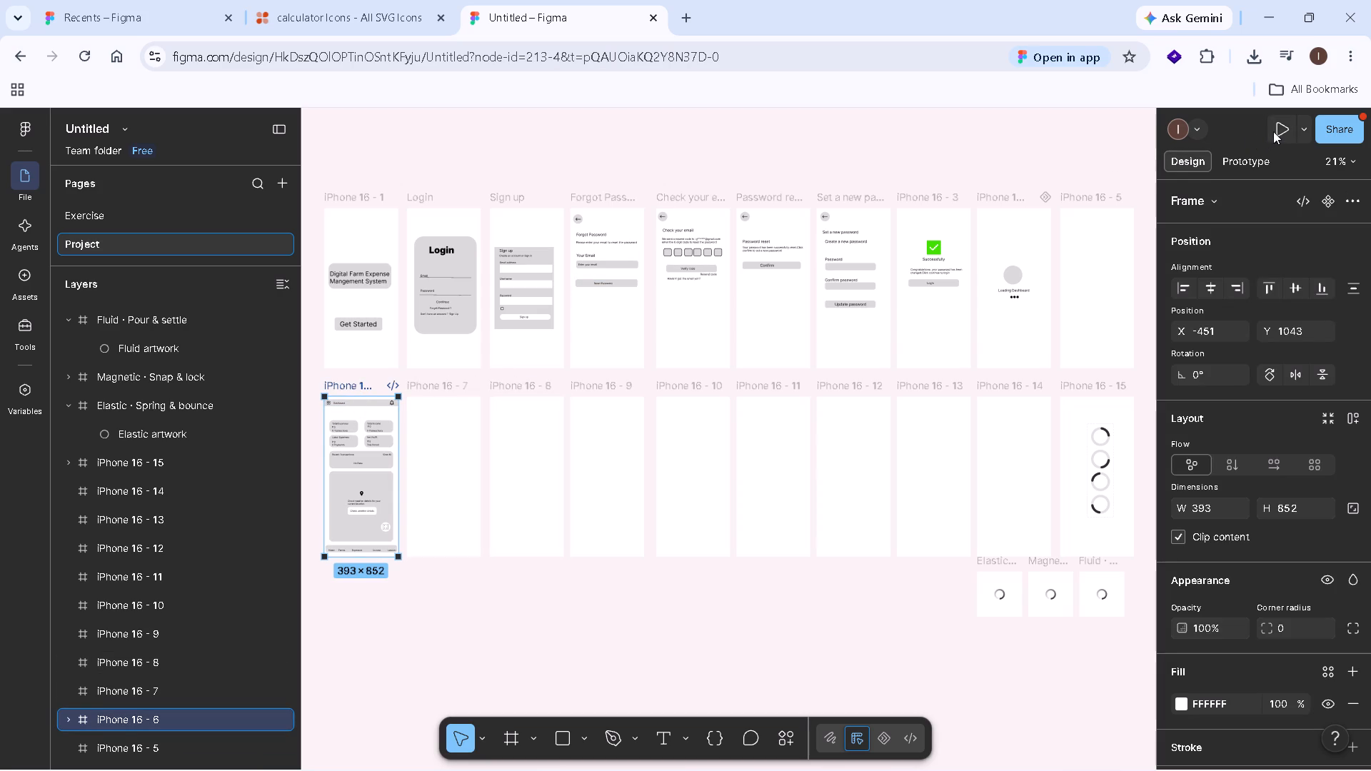
pyautogui.click(1273, 131)
pyautogui.click(588, 0)
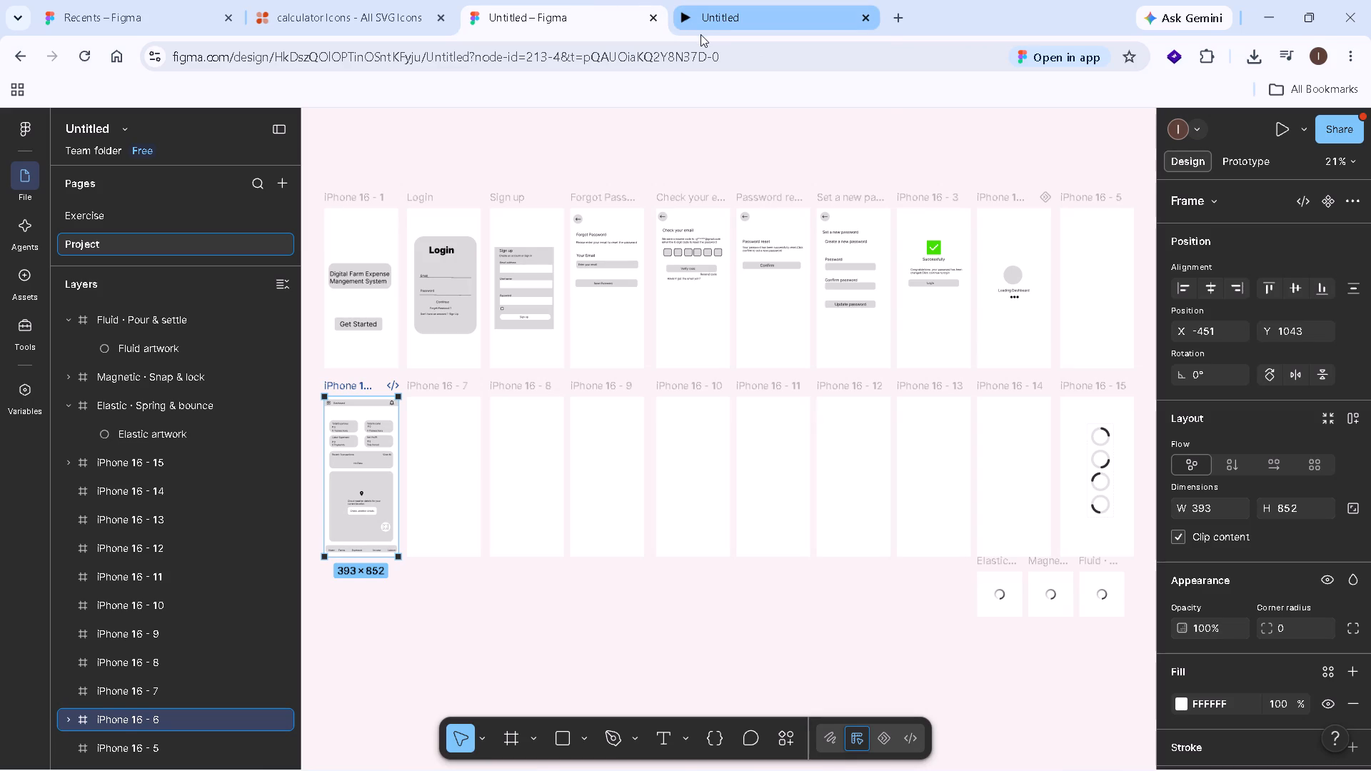
pyautogui.click(715, 18)
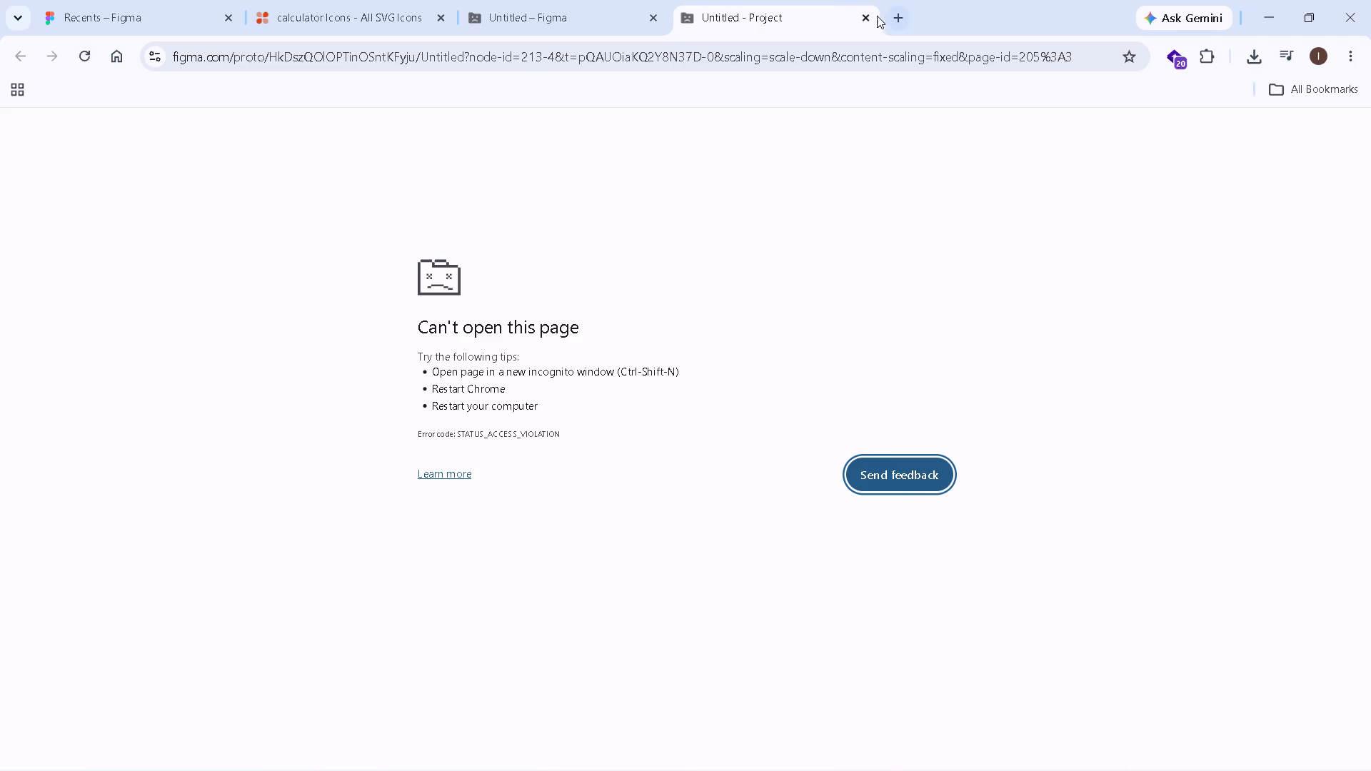
# Close the crashed prototype and design file tabs.
pyautogui.click(871, 16)
pyautogui.click(656, 26)
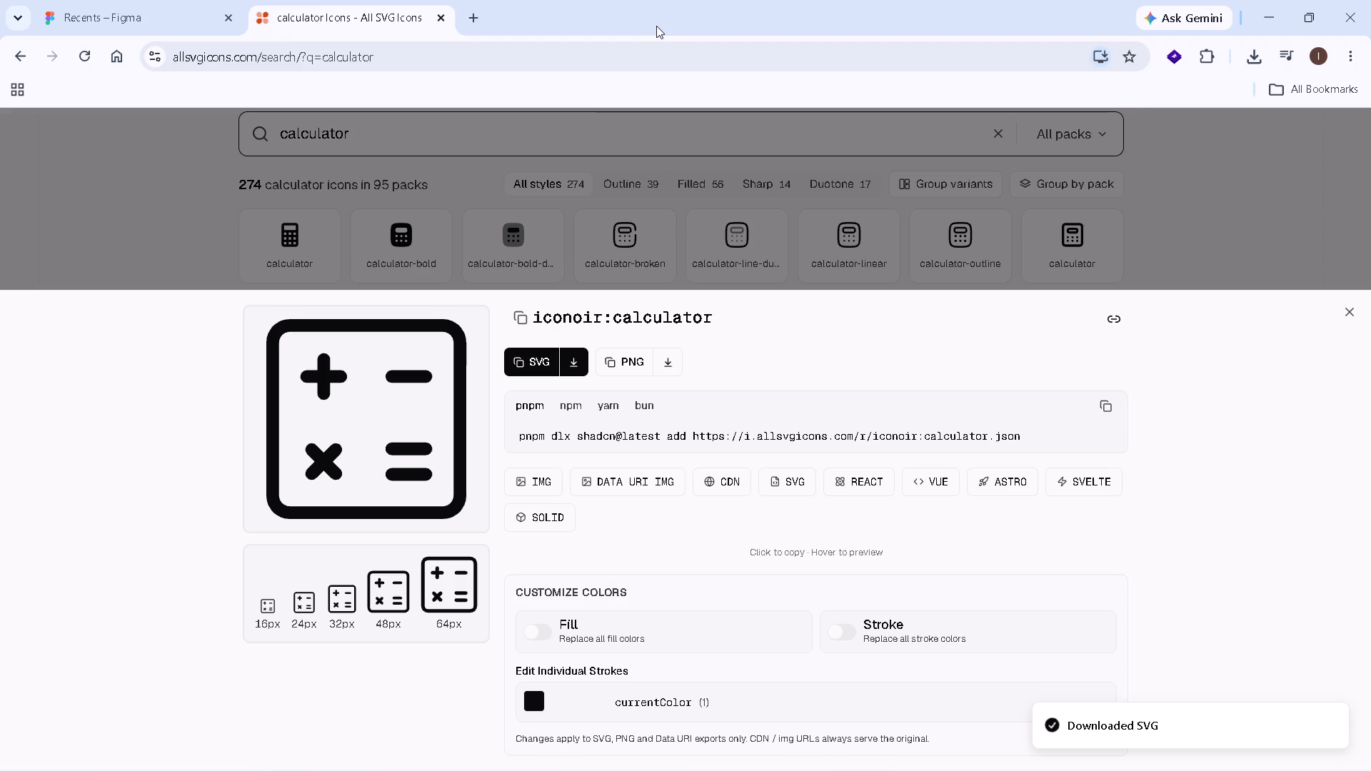
# Reopen the Untitled design file from the recent files and show its Project page.
pyautogui.click(131, 29)
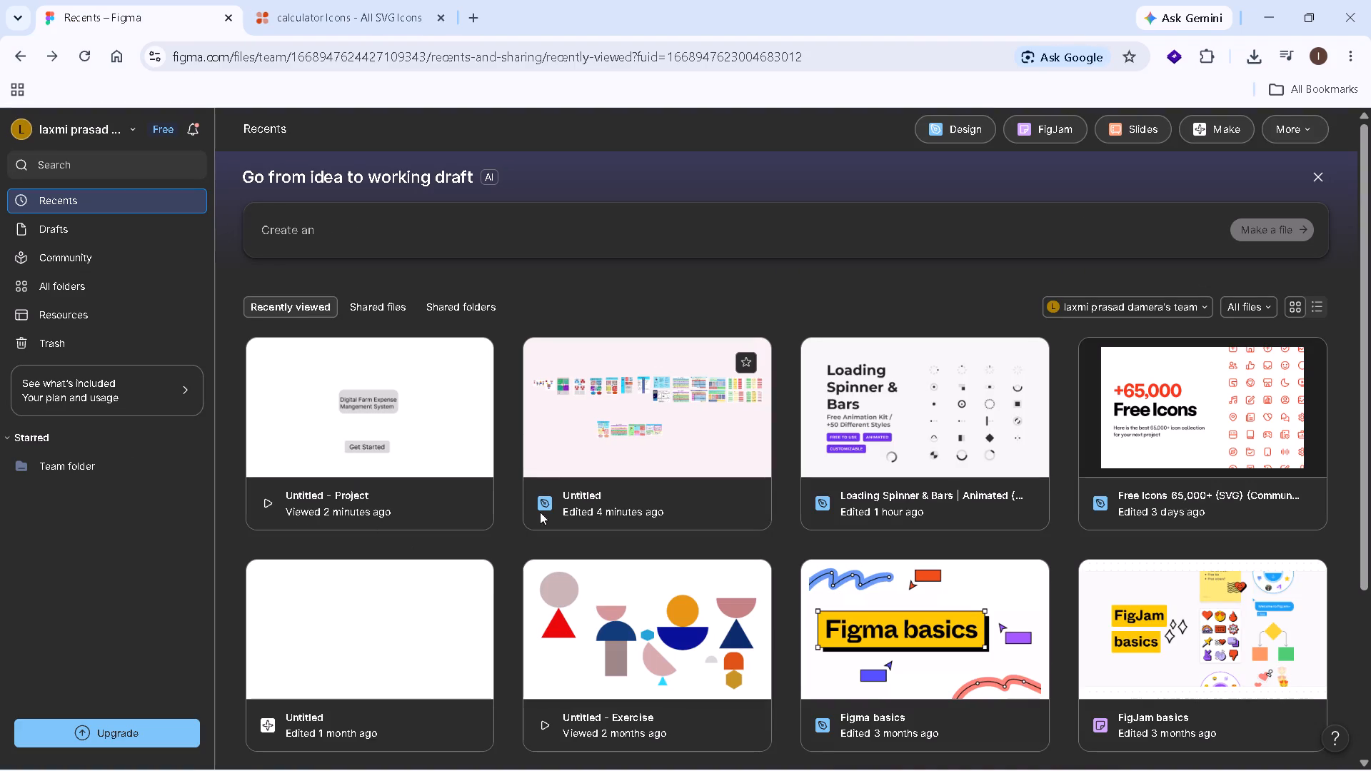
pyautogui.tripleClick(614, 440)
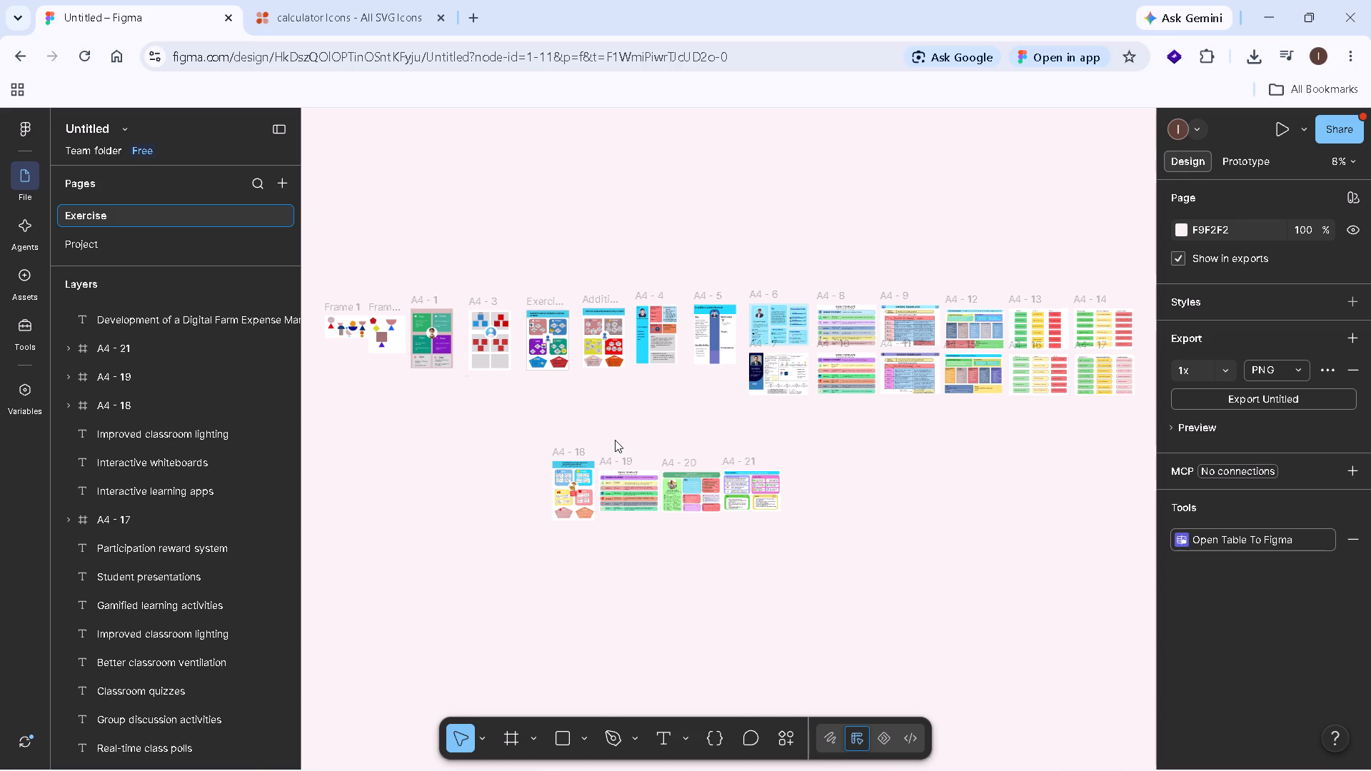
pyautogui.click(200, 248)
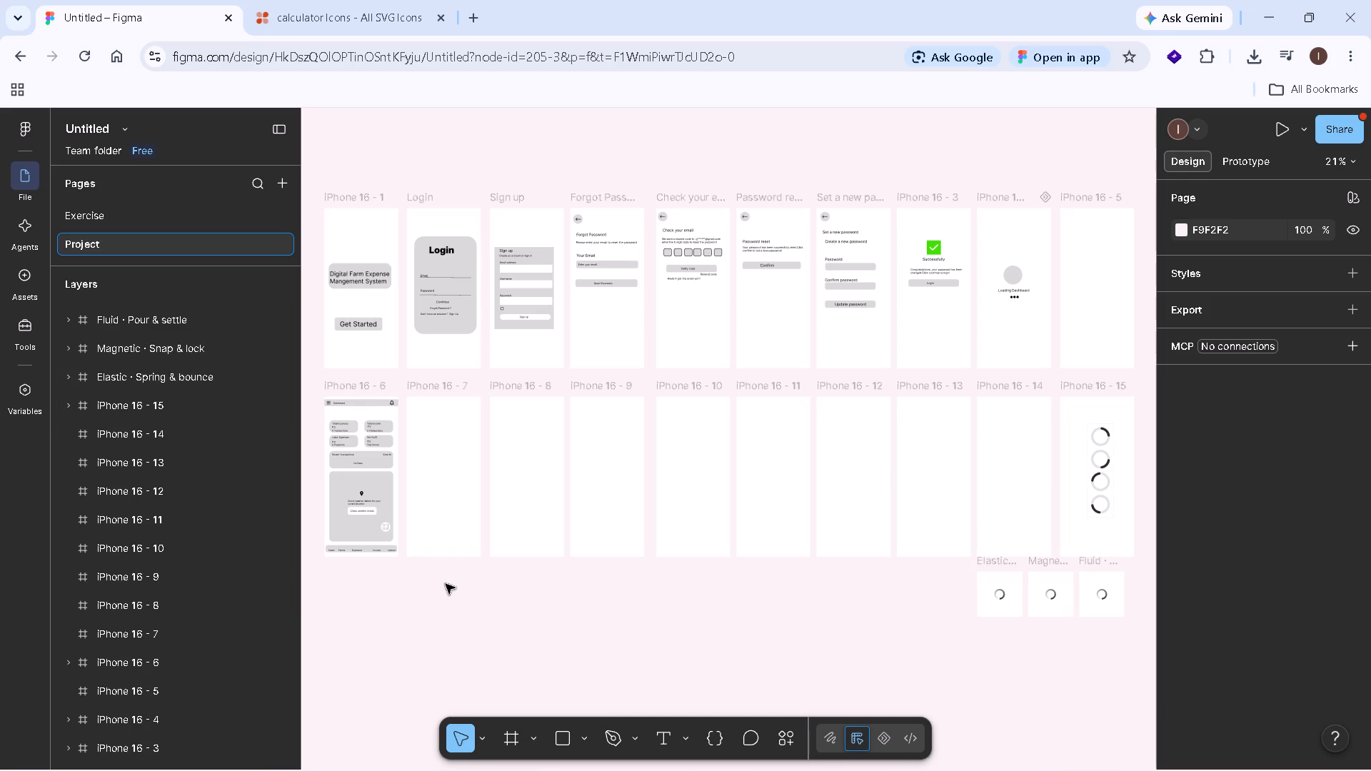
# Copy the bottom navigation bar with its Home, Farms, Expenses, Income and Laborer labels from iPhone 16 - 6 into iPhone 16 - 7.
pyautogui.press('h')
pyautogui.moveTo(423, 527); pyautogui.dragTo(553, 560)
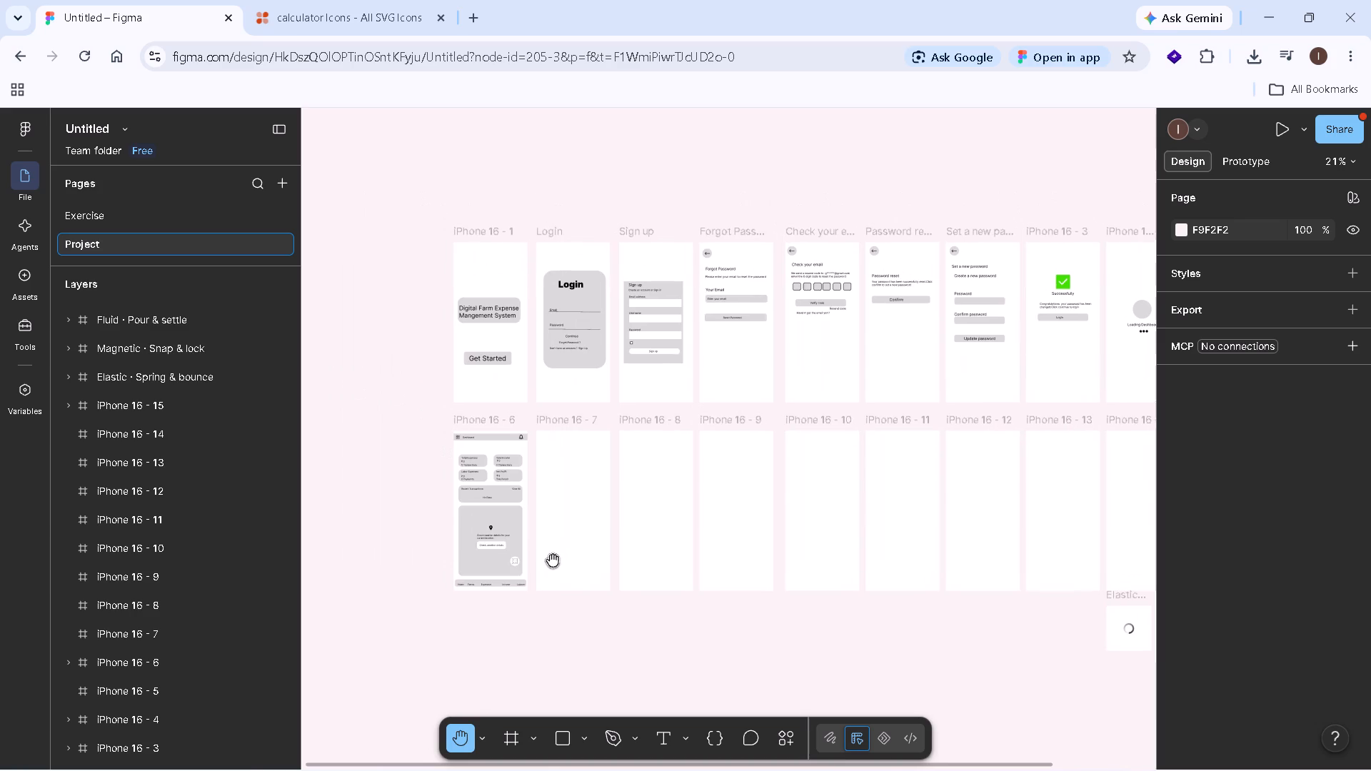
pyautogui.keyDown('ctrl'); pyautogui.scroll(10, 573, 576); pyautogui.keyUp('ctrl')
pyautogui.keyDown('ctrl'); pyautogui.scroll(-1, 563, 566); pyautogui.keyUp('ctrl')
pyautogui.keyDown('ctrl'); pyautogui.scroll(4, 561, 561); pyautogui.keyUp('ctrl')
pyautogui.keyDown('ctrl'); pyautogui.moveTo(502, 612); pyautogui.dragTo(748, 503); pyautogui.keyUp('ctrl')
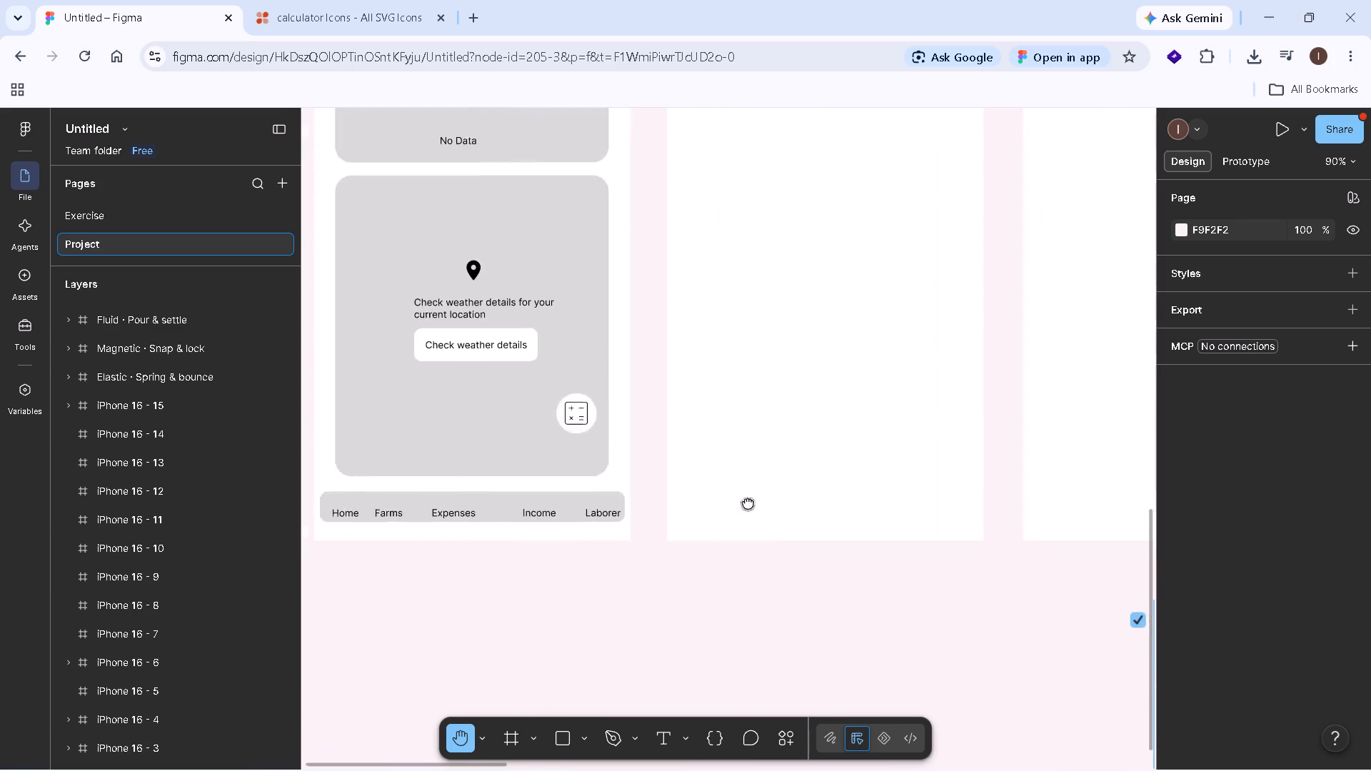
pyautogui.keyDown('ctrl'); pyautogui.moveTo(748, 503); pyautogui.dragTo(793, 592); pyautogui.keyUp('ctrl')
pyautogui.press('v')
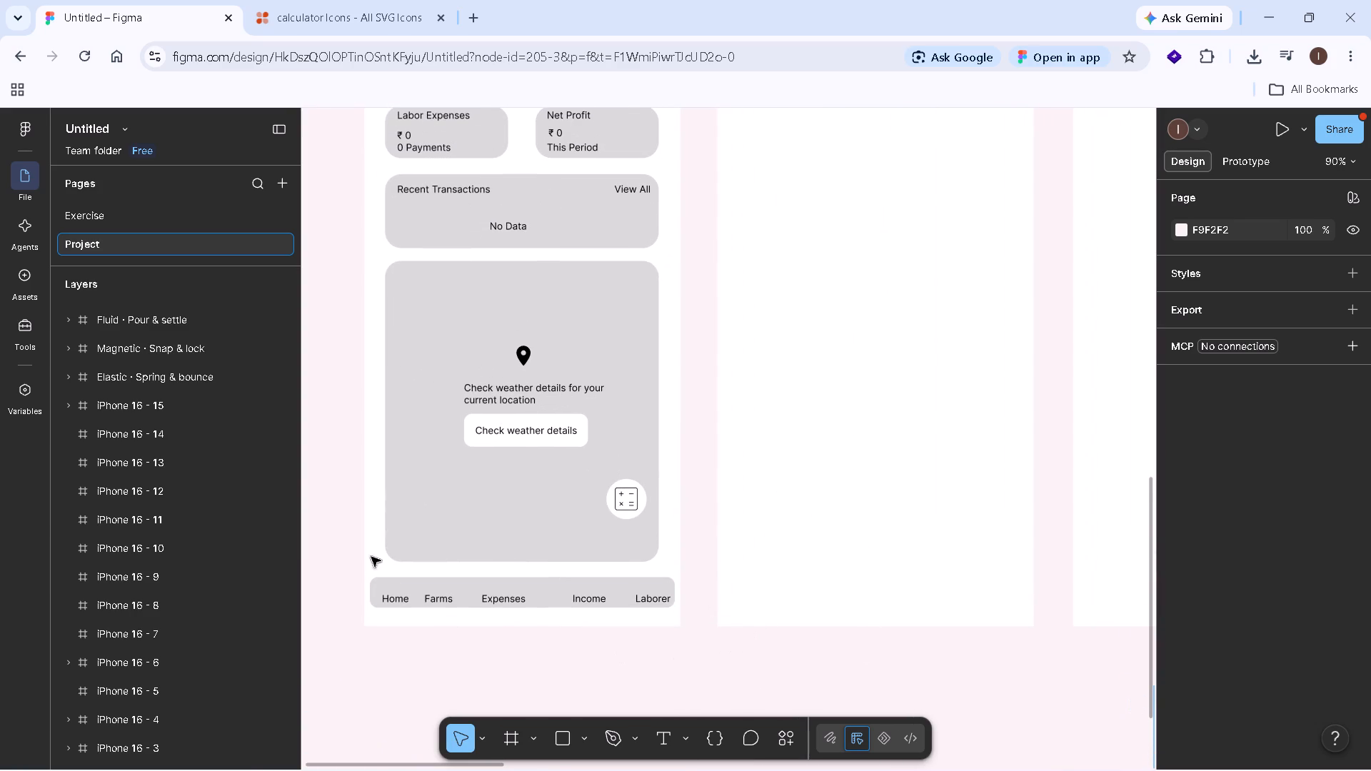
pyautogui.moveTo(367, 563); pyautogui.dragTo(611, 625)
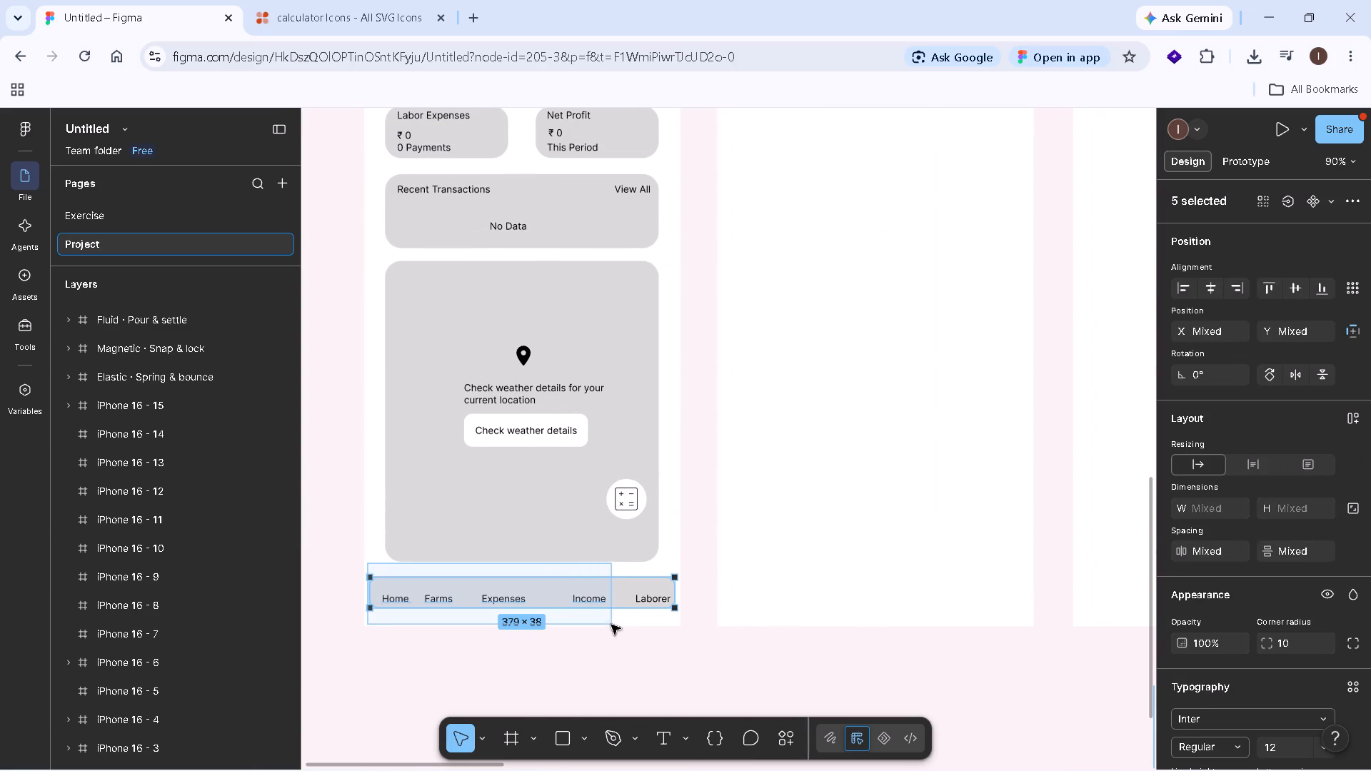
pyautogui.moveTo(611, 625); pyautogui.dragTo(666, 607)
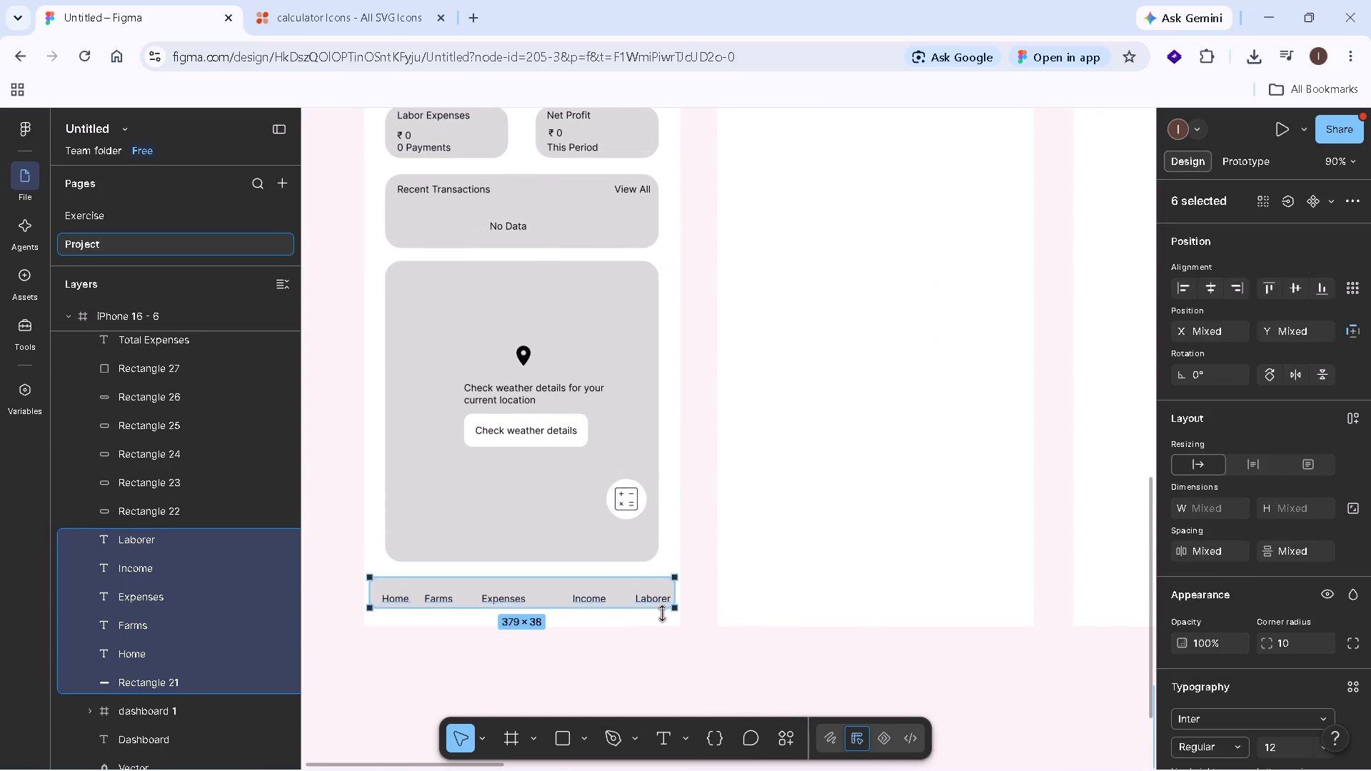
pyautogui.hotkey('ctrl', 'c')
pyautogui.click(780, 570)
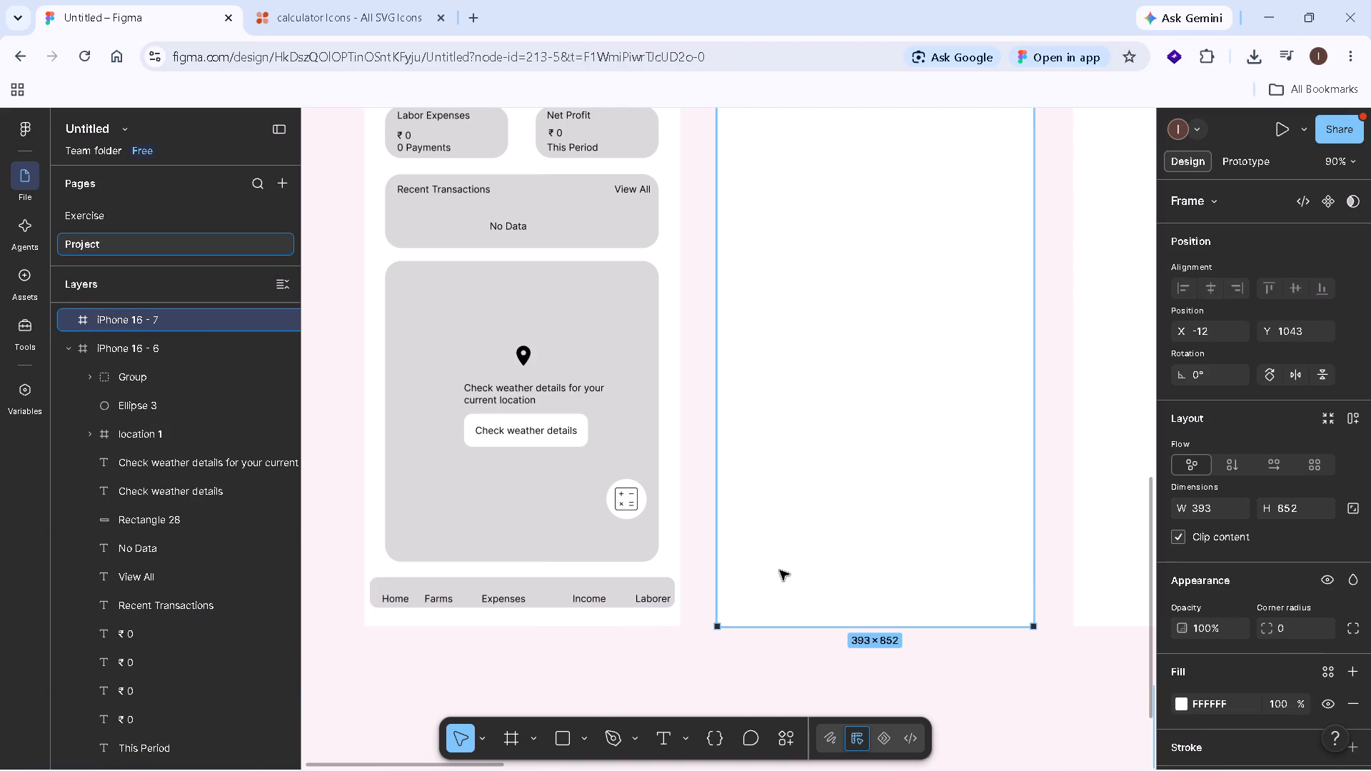
pyautogui.hotkey('ctrl', 'v')
pyautogui.click(776, 652)
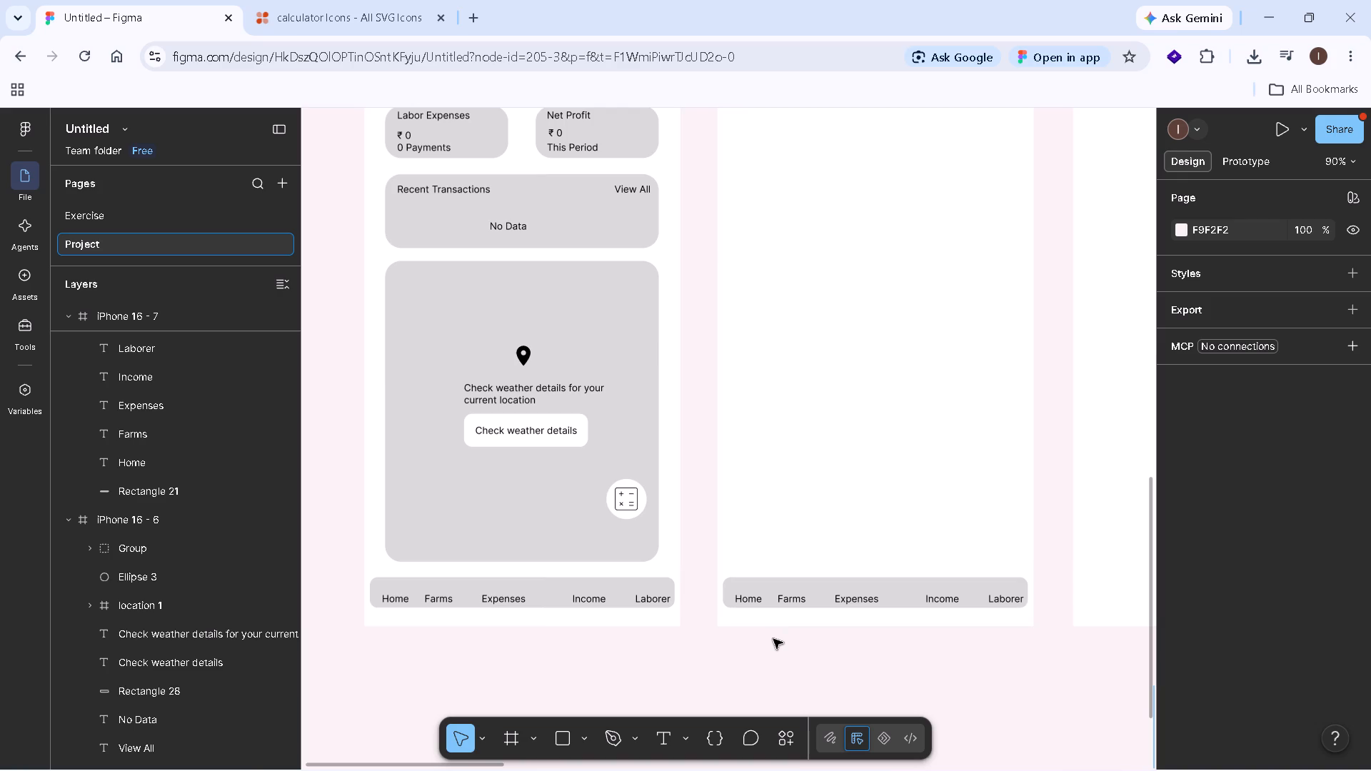
# Copy the Dashboard header bar with its icons from iPhone 16 - 6 into iPhone 16 - 7 and align it near the frame's top edge.
pyautogui.scroll(6, 771, 633)
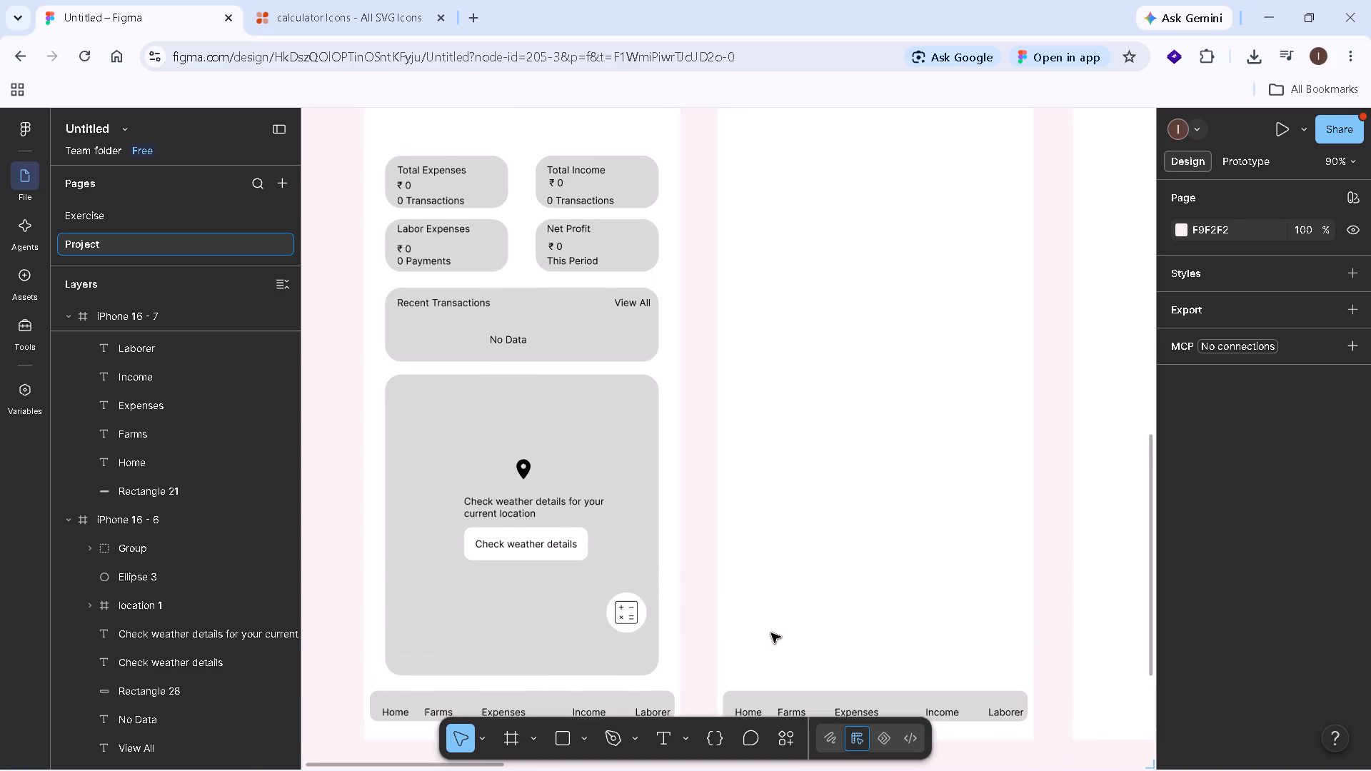
pyautogui.scroll(7, 771, 633)
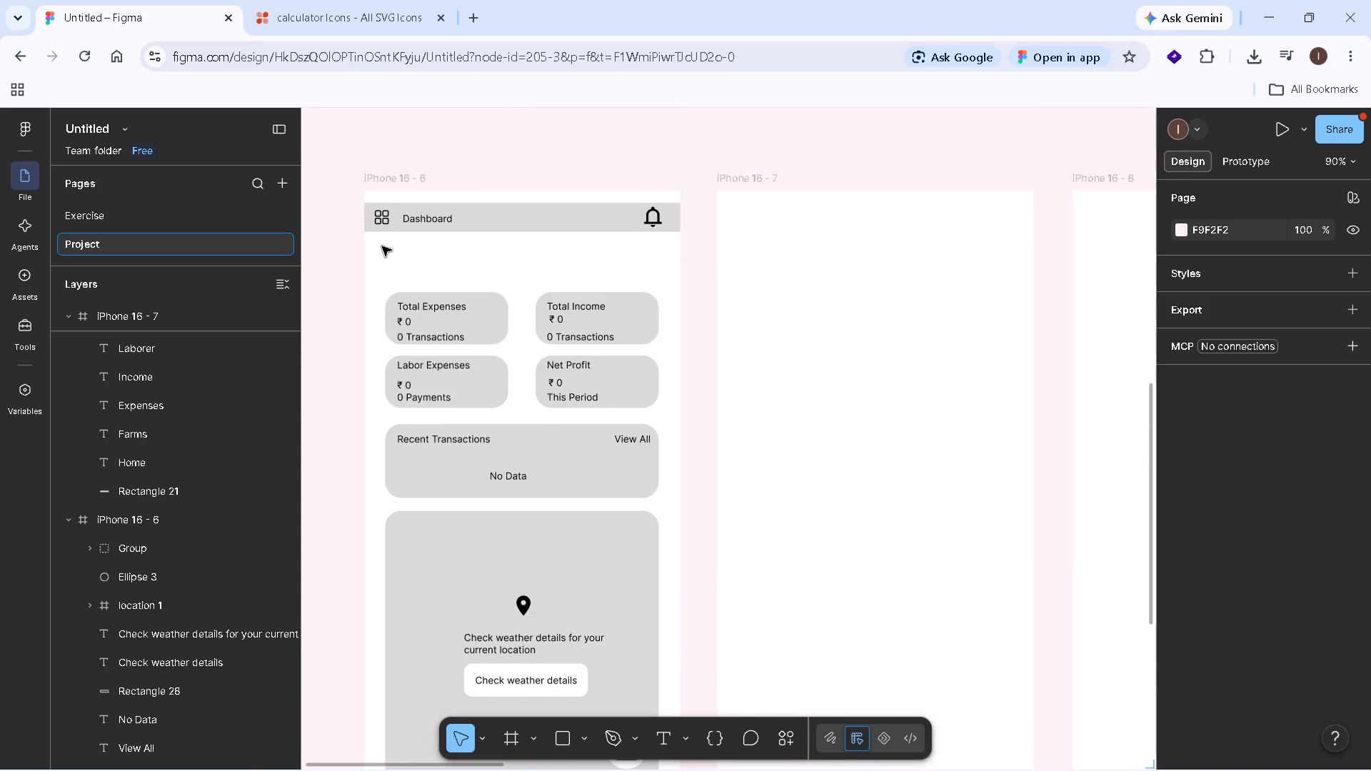
pyautogui.moveTo(375, 256); pyautogui.dragTo(687, 215)
pyautogui.rightClick(530, 216)
pyautogui.click(575, 181)
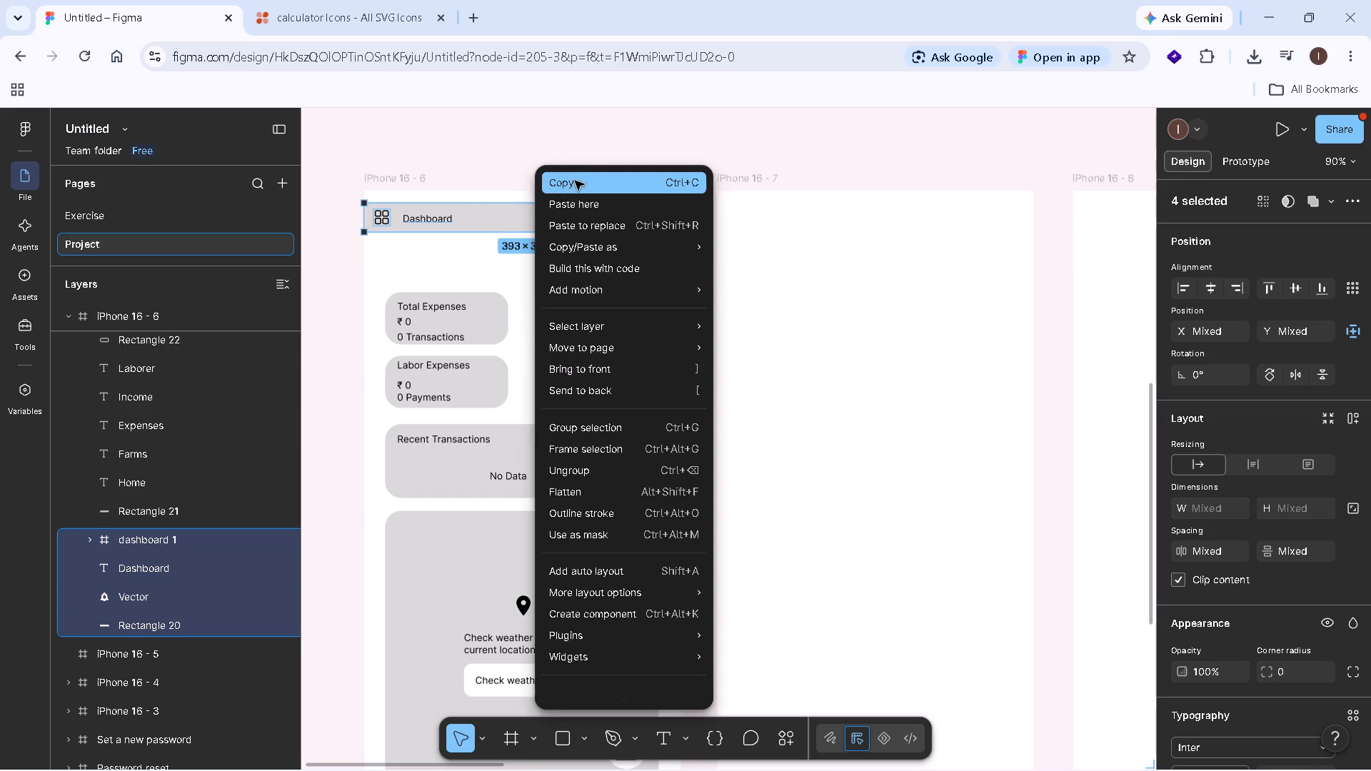
pyautogui.rightClick(791, 236)
pyautogui.click(820, 203)
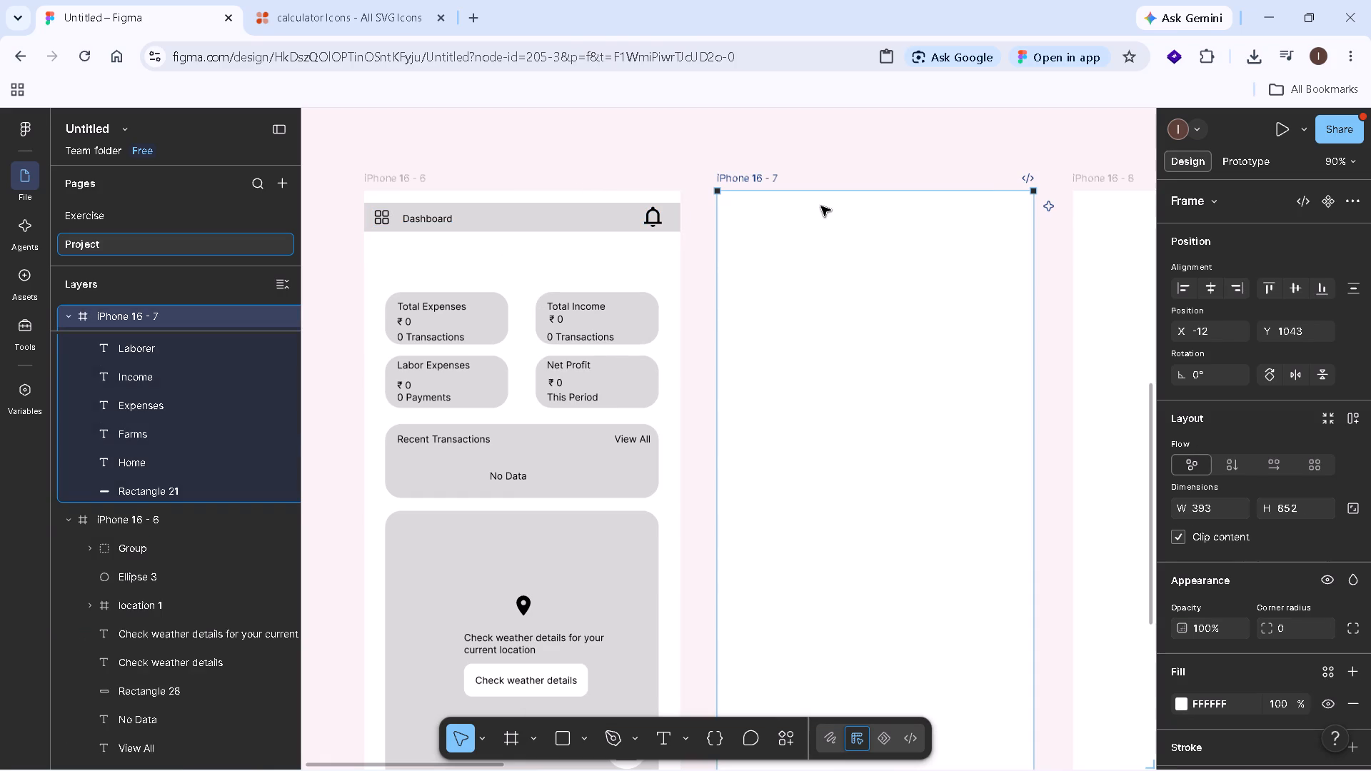
pyautogui.moveTo(887, 254); pyautogui.dragTo(818, 225)
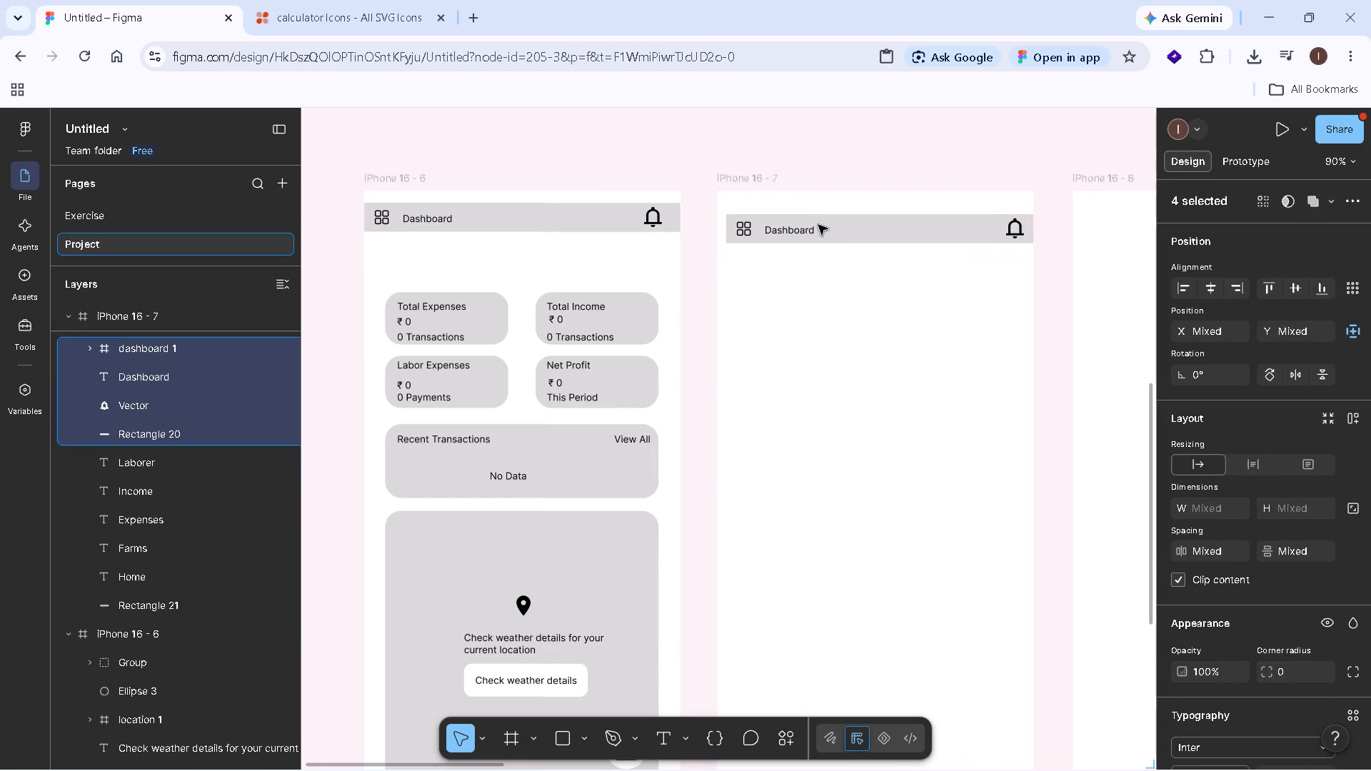
pyautogui.moveTo(818, 225); pyautogui.dragTo(815, 218)
pyautogui.click(818, 273)
# Examine the iPhone 16 - 7 frame's header and navigation bar alongside the iPhone 16 - 6 dashboard.
pyautogui.scroll(-7, 818, 273)
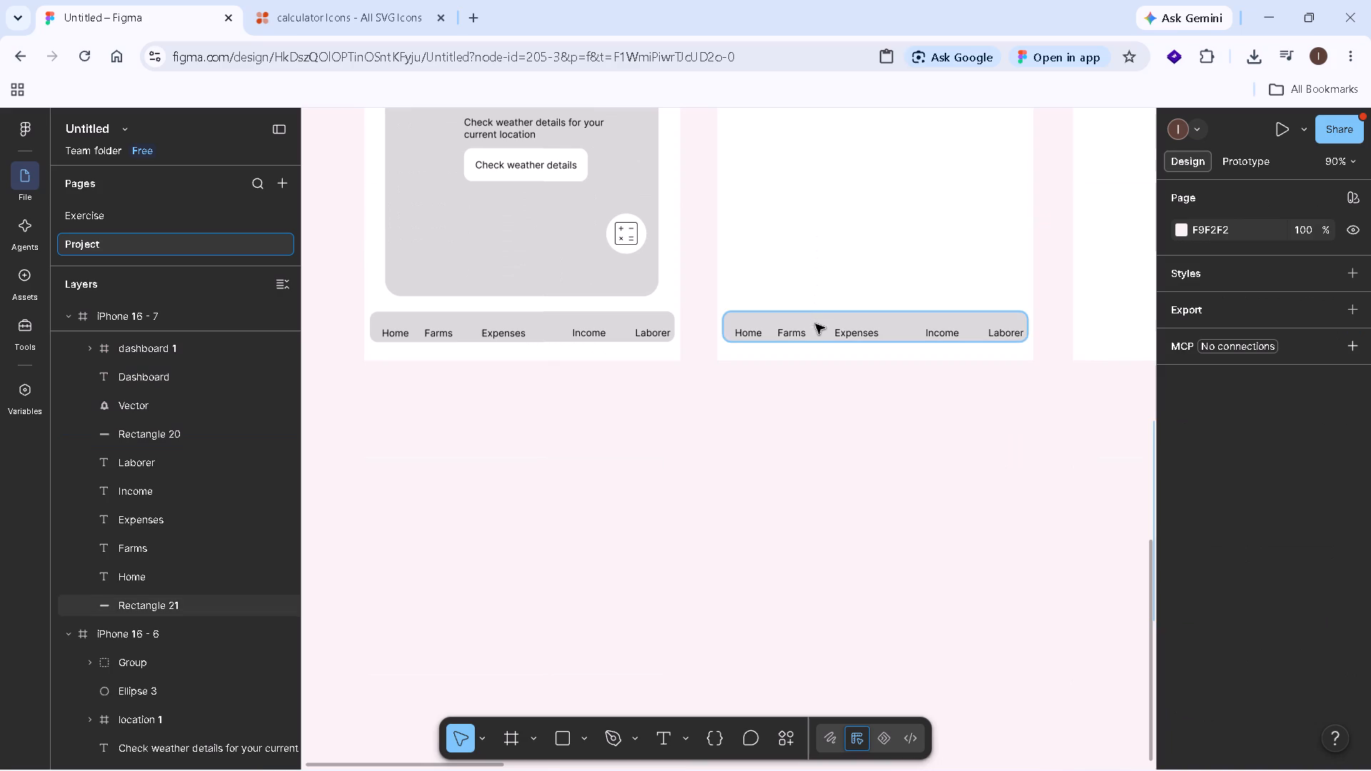
pyautogui.scroll(-2, 800, 399)
pyautogui.keyDown('ctrl'); pyautogui.scroll(1, 800, 399); pyautogui.keyUp('ctrl')
pyautogui.keyDown('ctrl'); pyautogui.scroll(-8, 800, 399); pyautogui.keyUp('ctrl')
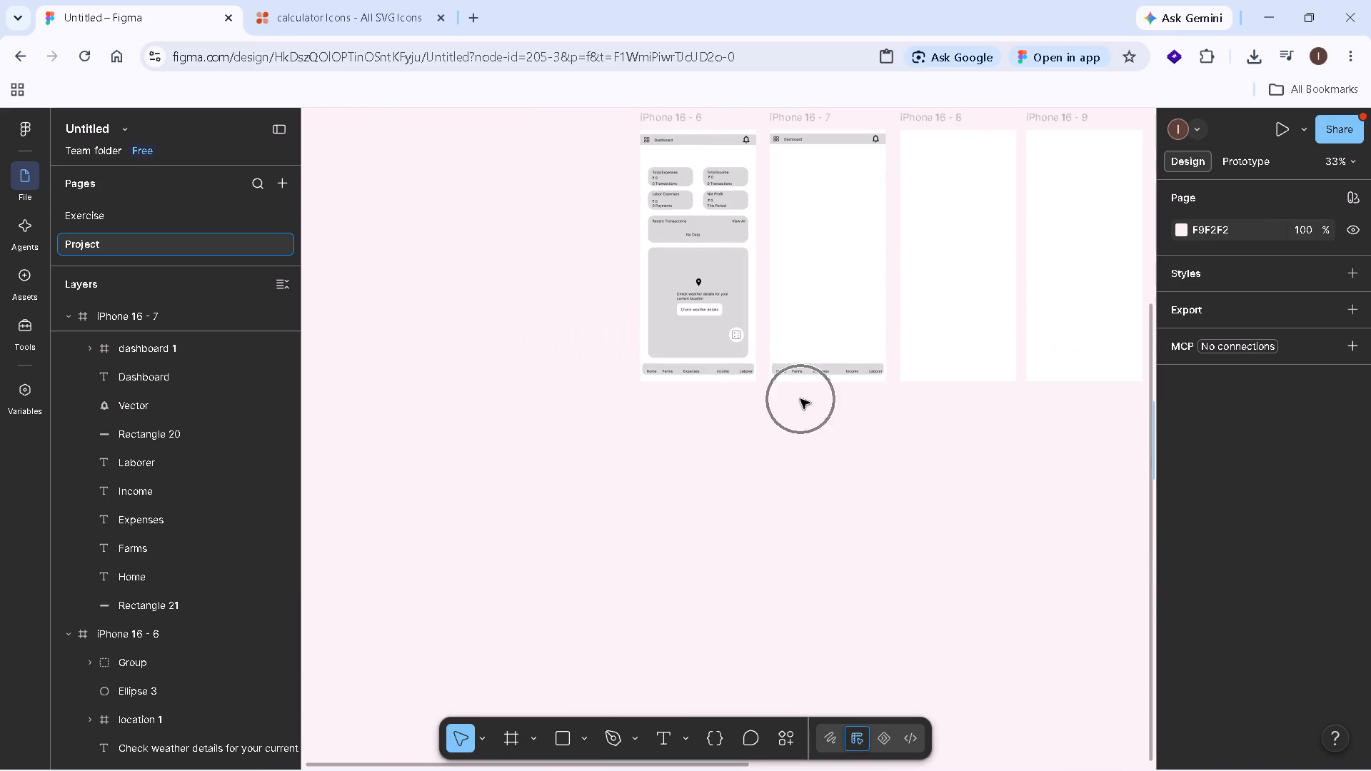
pyautogui.press('h')
pyautogui.moveTo(876, 308); pyautogui.dragTo(676, 520)
pyautogui.keyDown('ctrl'); pyautogui.scroll(5, 675, 519); pyautogui.keyUp('ctrl')
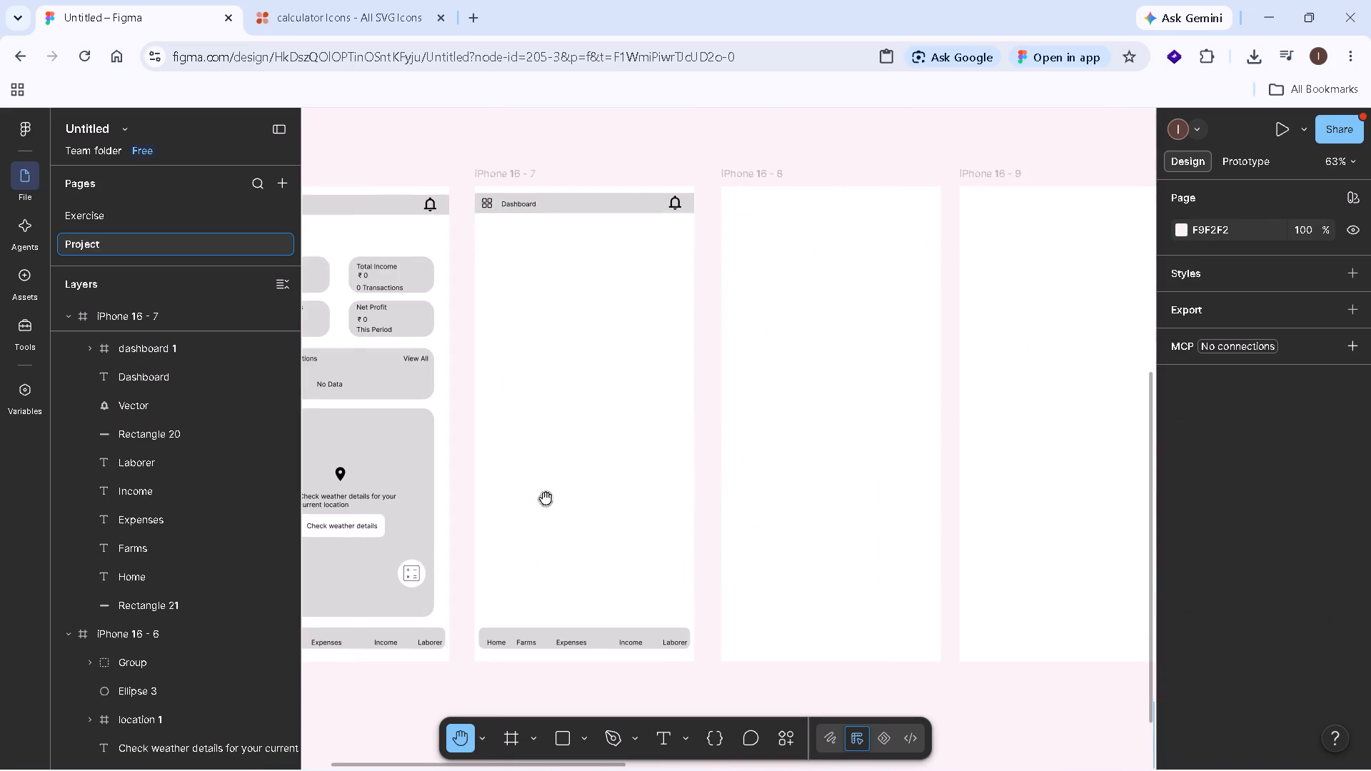
pyautogui.keyDown('ctrl'); pyautogui.moveTo(546, 498); pyautogui.dragTo(633, 480); pyautogui.keyUp('ctrl')
pyautogui.keyDown('ctrl'); pyautogui.scroll(4, 636, 478); pyautogui.keyUp('ctrl')
pyautogui.keyDown('ctrl'); pyautogui.scroll(-2, 636, 478); pyautogui.keyUp('ctrl')
pyautogui.scroll(-2, 637, 468)
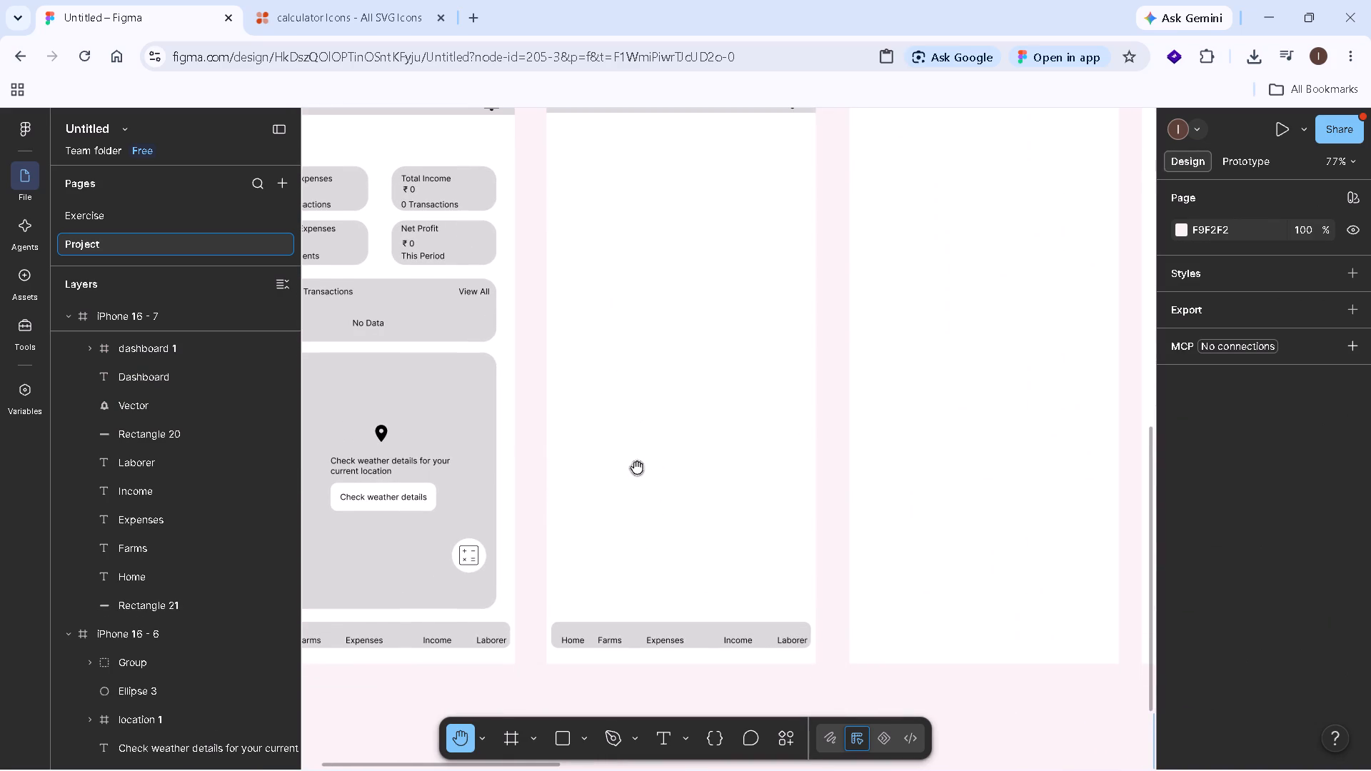
pyautogui.keyDown('ctrl'); pyautogui.scroll(-1, 637, 468); pyautogui.keyUp('ctrl')
pyautogui.moveTo(633, 472); pyautogui.dragTo(631, 495)
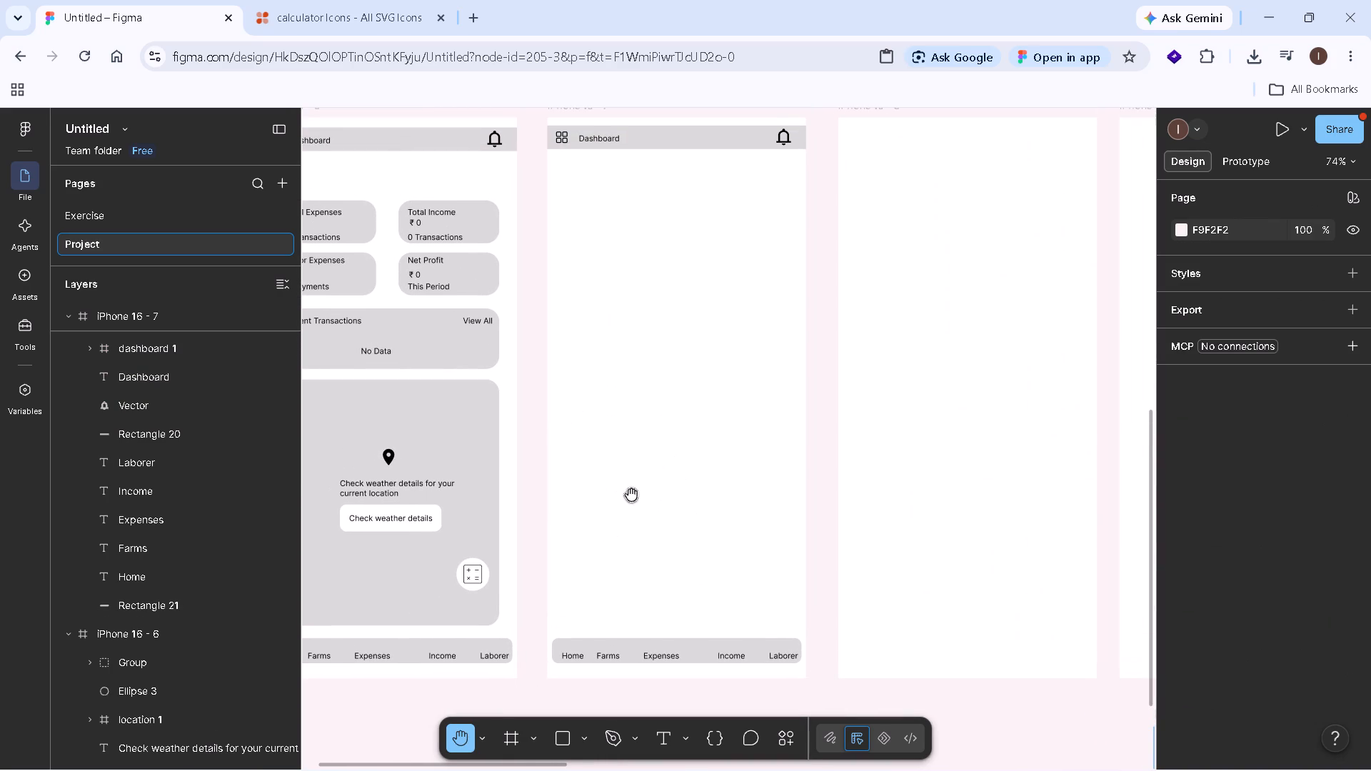
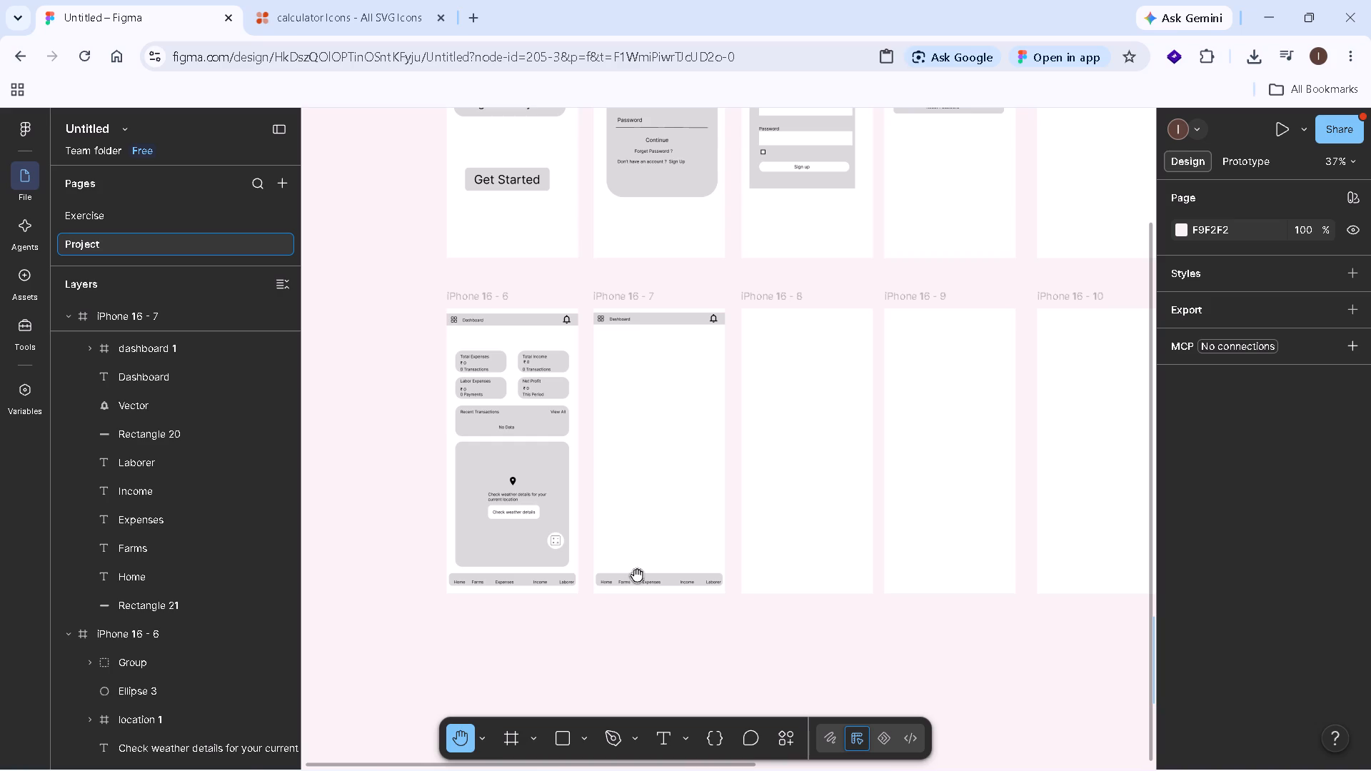
# Lock the large weather card rectangle in the iPhone 16 - 6 frame.
pyautogui.scroll(2, 637, 575)
pyautogui.keyDown('ctrl'); pyautogui.scroll(-1, 637, 575); pyautogui.keyUp('ctrl')
pyautogui.keyDown('ctrl'); pyautogui.scroll(7, 637, 575); pyautogui.keyUp('ctrl')
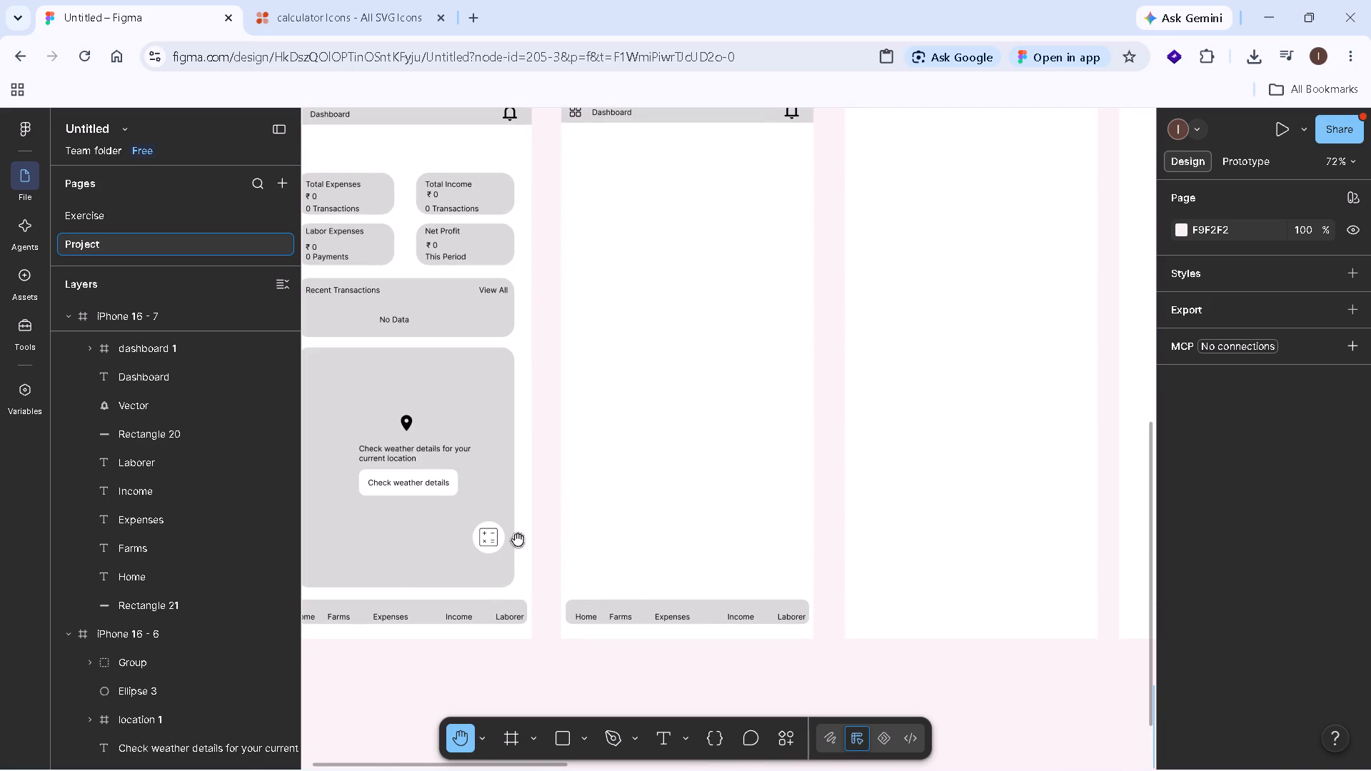
pyautogui.press('v')
pyautogui.click(465, 521)
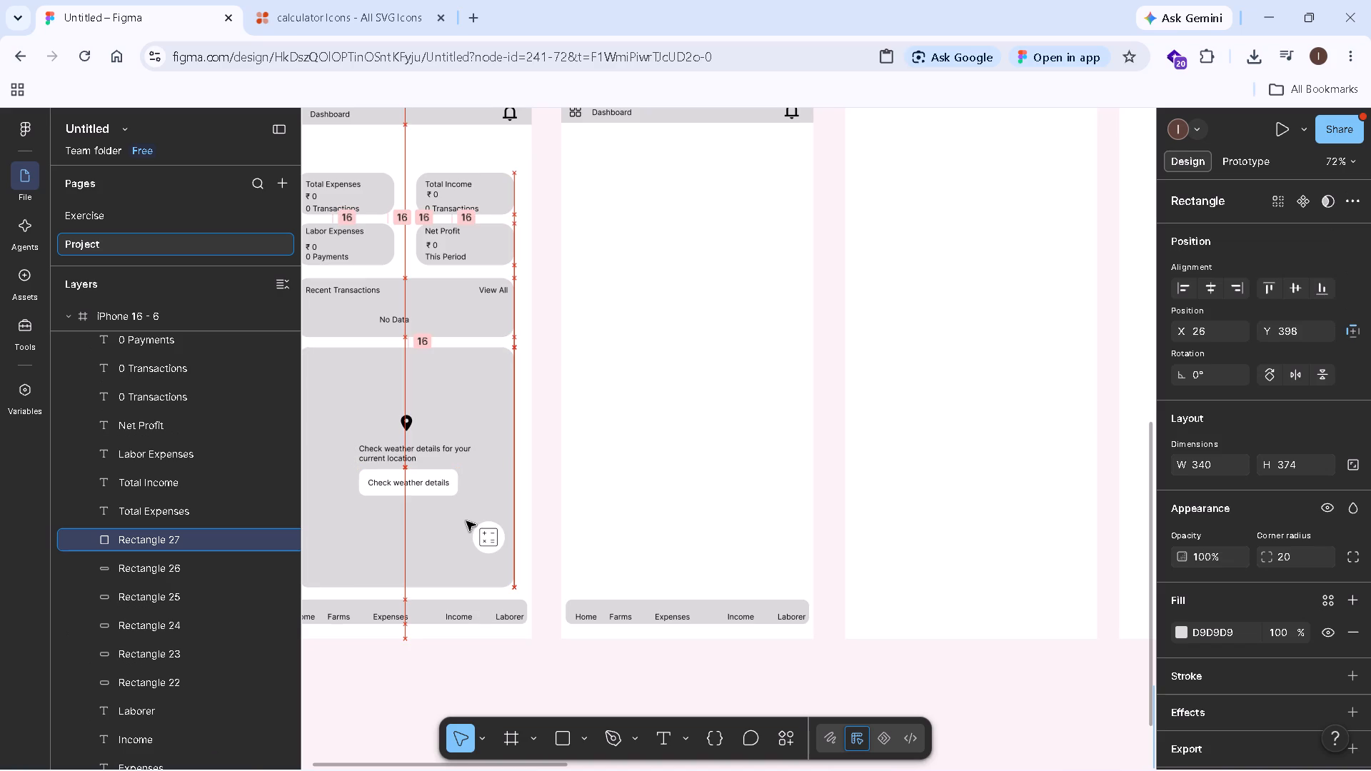
pyautogui.keyDown('ctrl'); pyautogui.scroll(-5, 466, 521); pyautogui.keyUp('ctrl')
pyautogui.press('h')
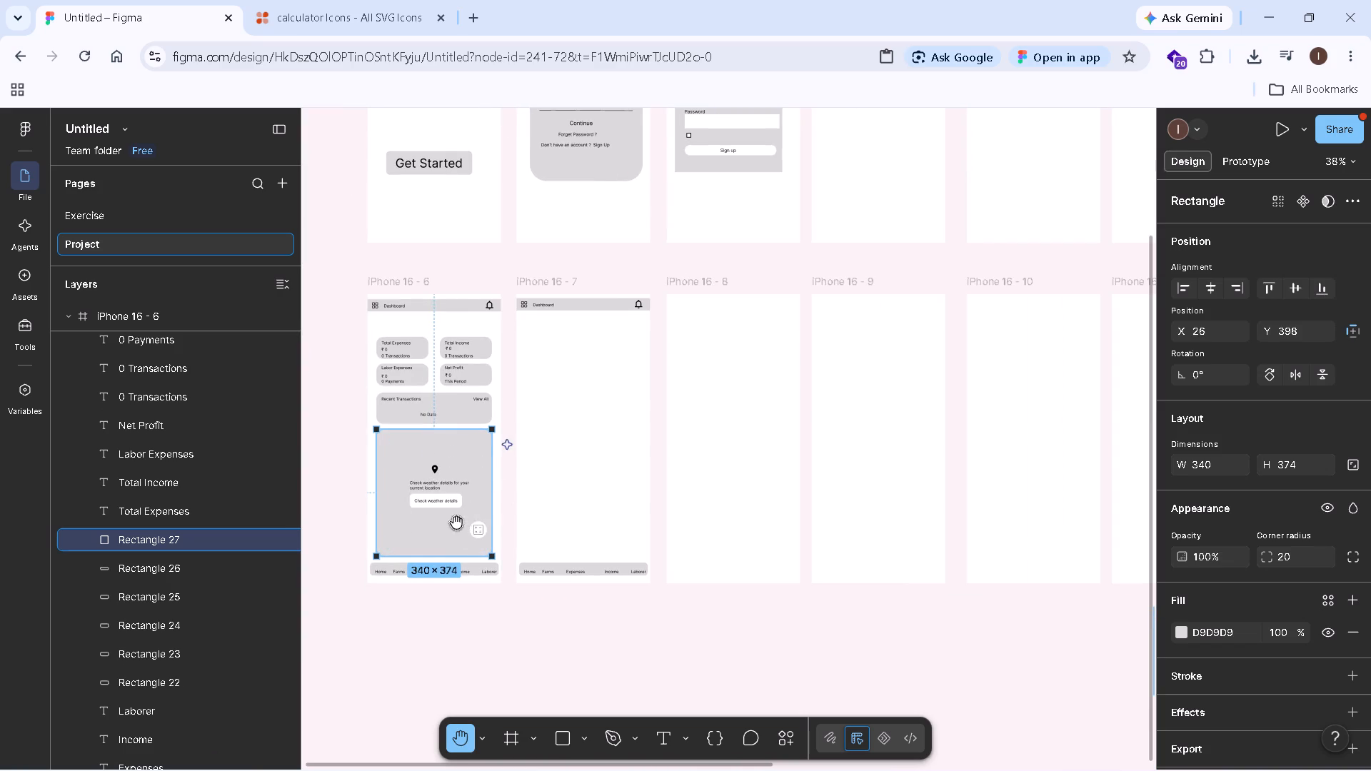
pyautogui.moveTo(456, 523); pyautogui.dragTo(563, 523)
pyautogui.keyDown('ctrl'); pyautogui.scroll(9, 551, 538); pyautogui.keyUp('ctrl')
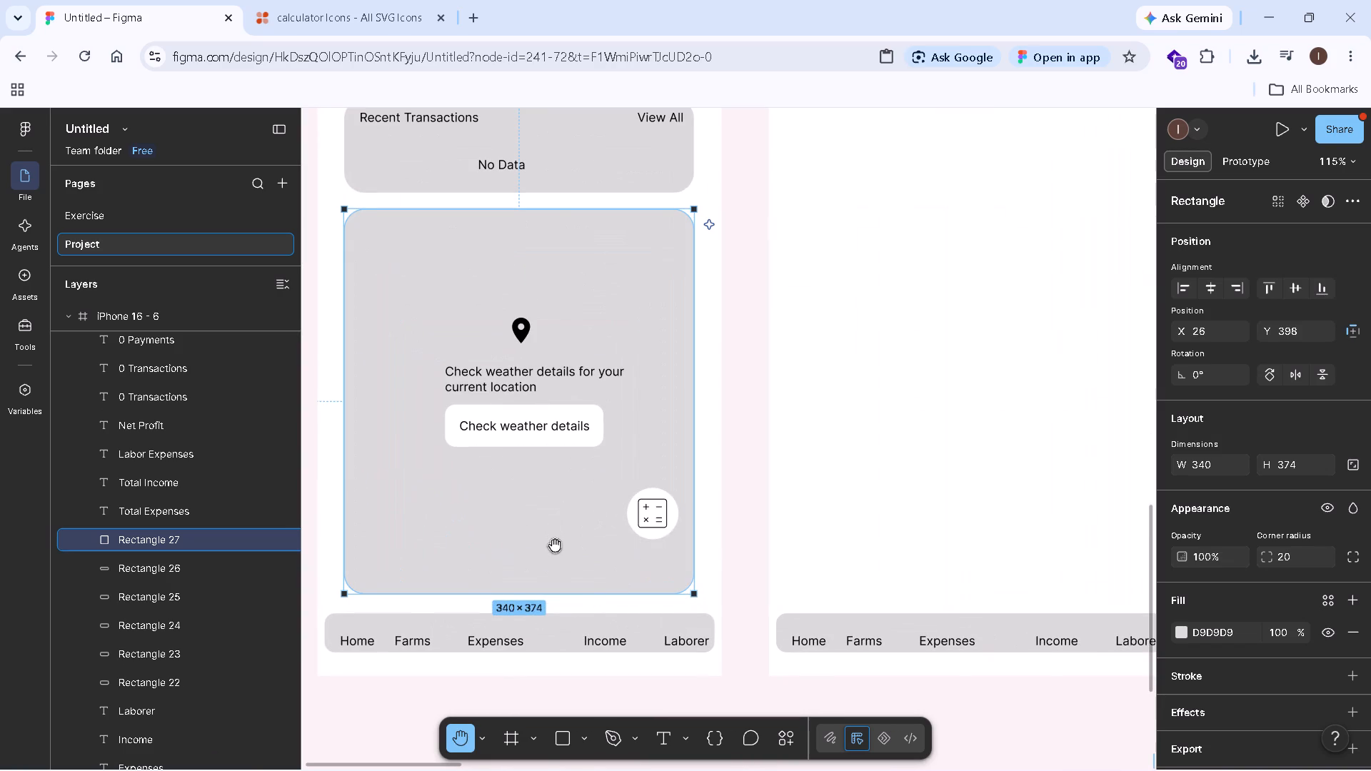
pyautogui.press('v')
pyautogui.click(328, 518)
pyautogui.click(430, 510)
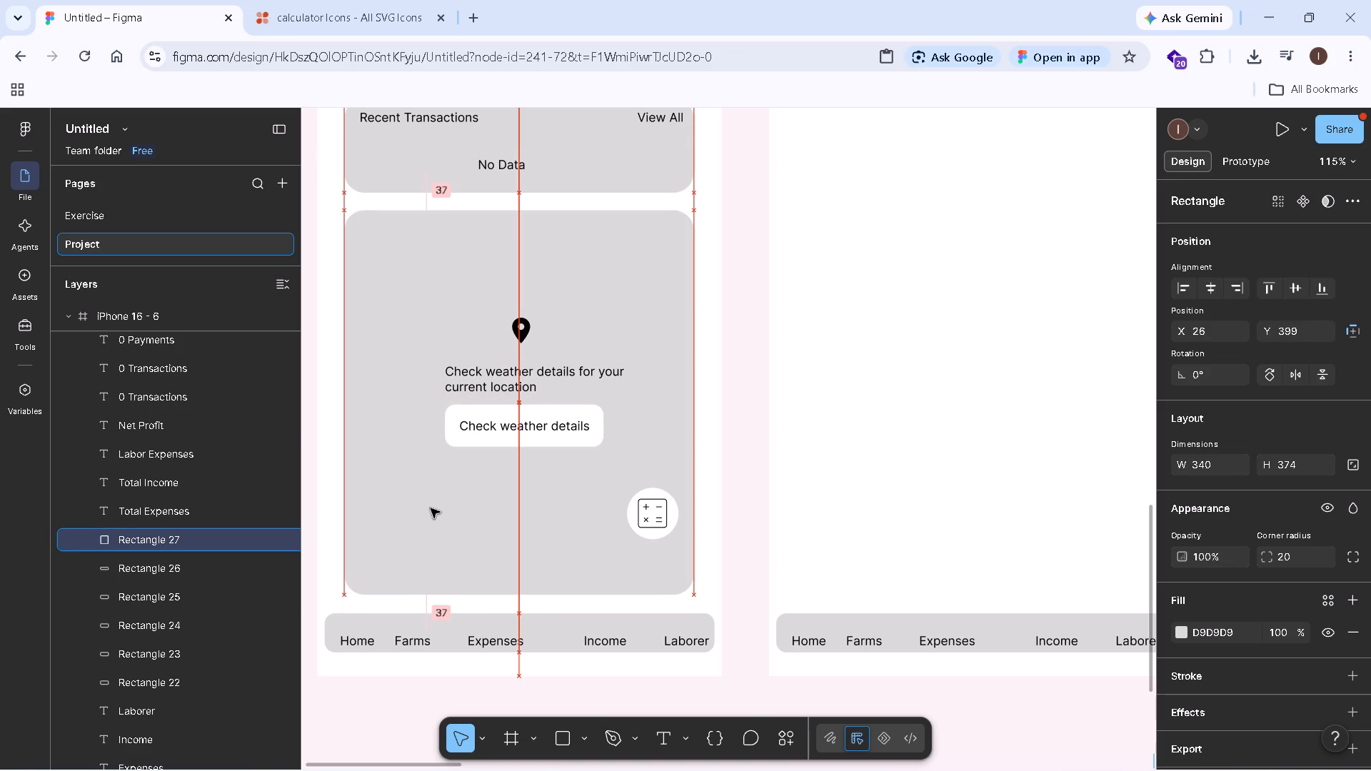
pyautogui.click(263, 536)
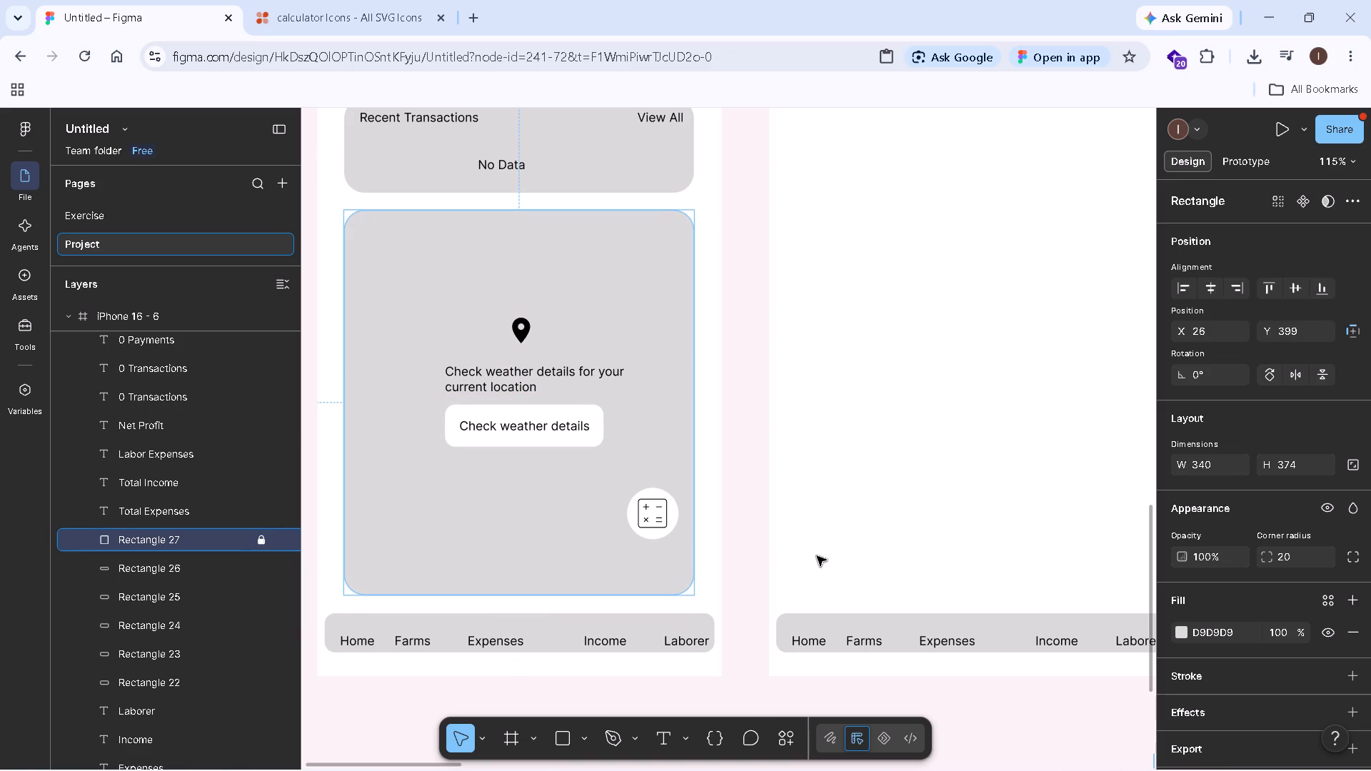
# Copy the calculator icon together with its white circle from the weather card in iPhone 16 - 6.
pyautogui.click(600, 526)
pyautogui.moveTo(603, 525); pyautogui.dragTo(653, 518)
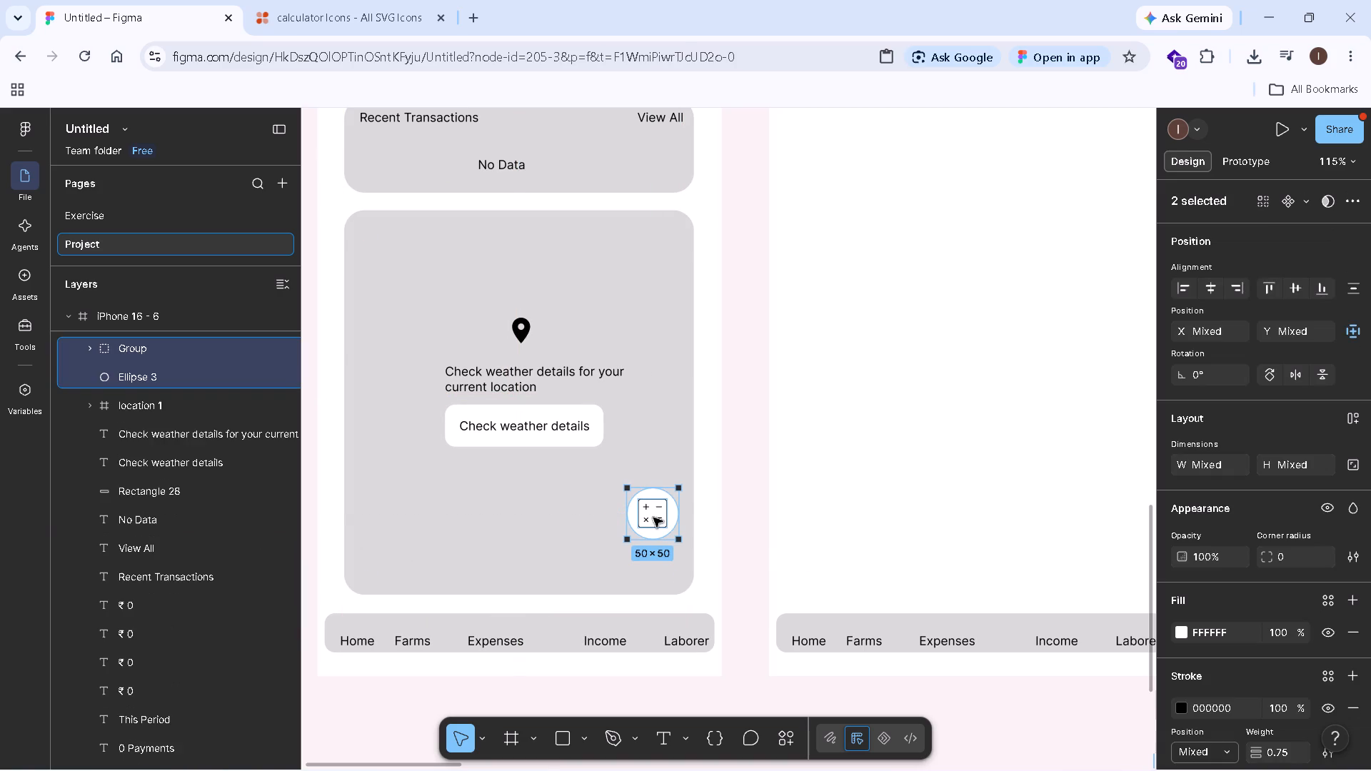
pyautogui.rightClick(647, 518)
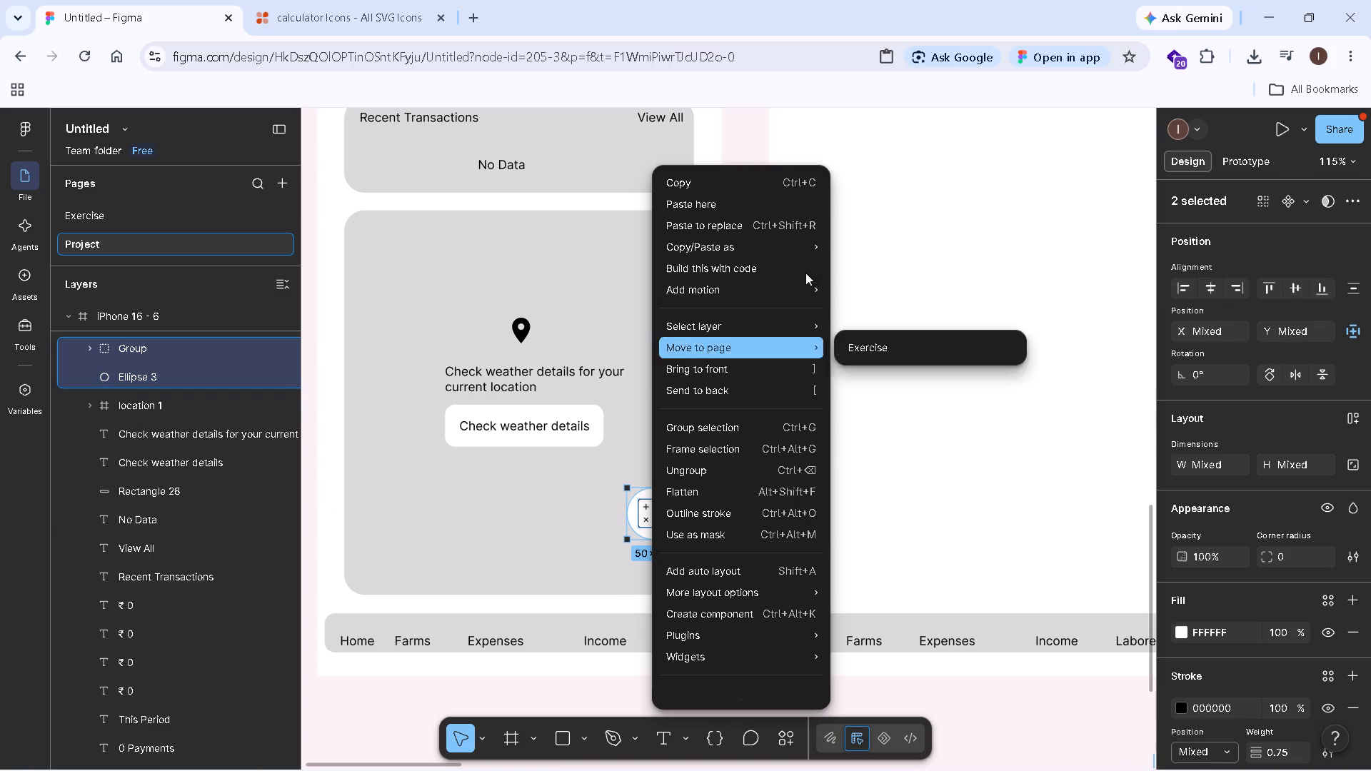
pyautogui.click(723, 173)
pyautogui.click(927, 413)
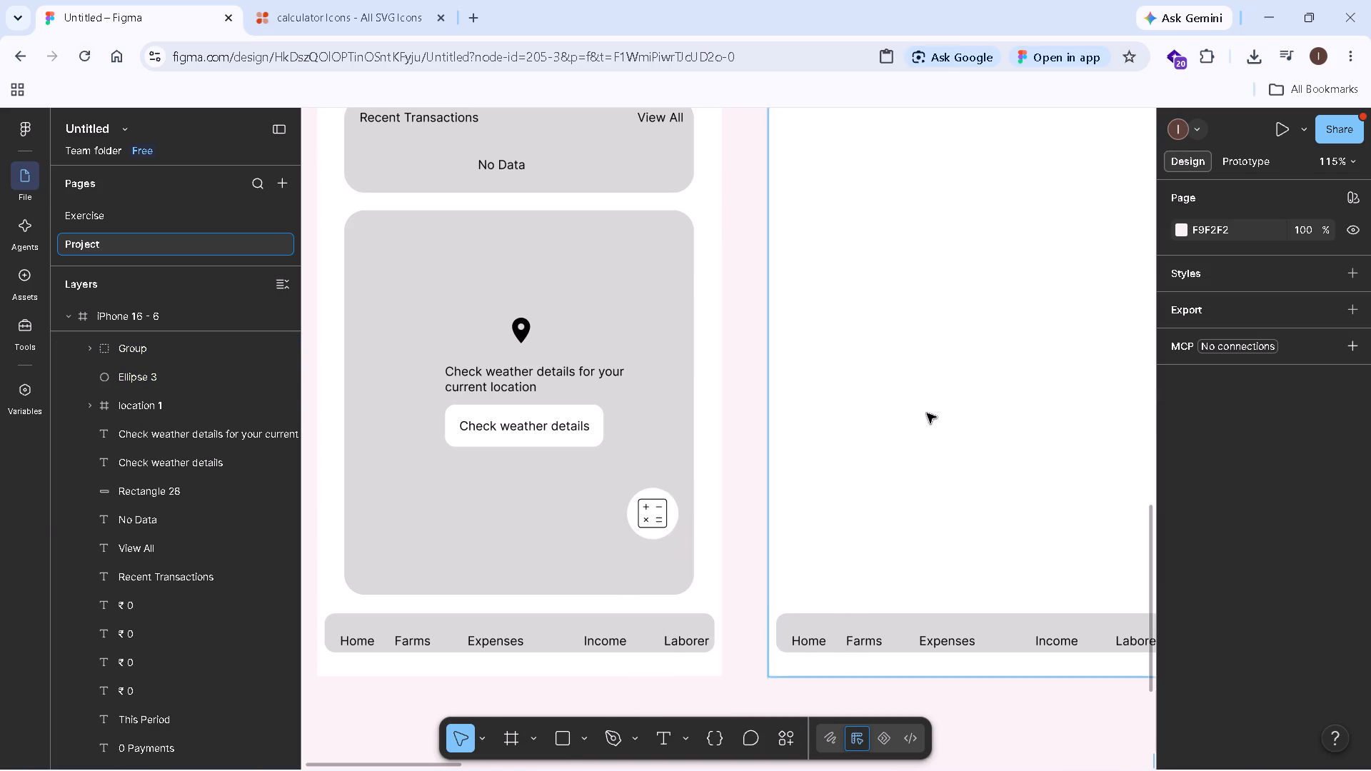
# Unlock the weather card rectangle, Rectangle 27, in iPhone 16 - 6.
pyautogui.keyDown('ctrl'); pyautogui.scroll(-5, 927, 413); pyautogui.keyUp('ctrl')
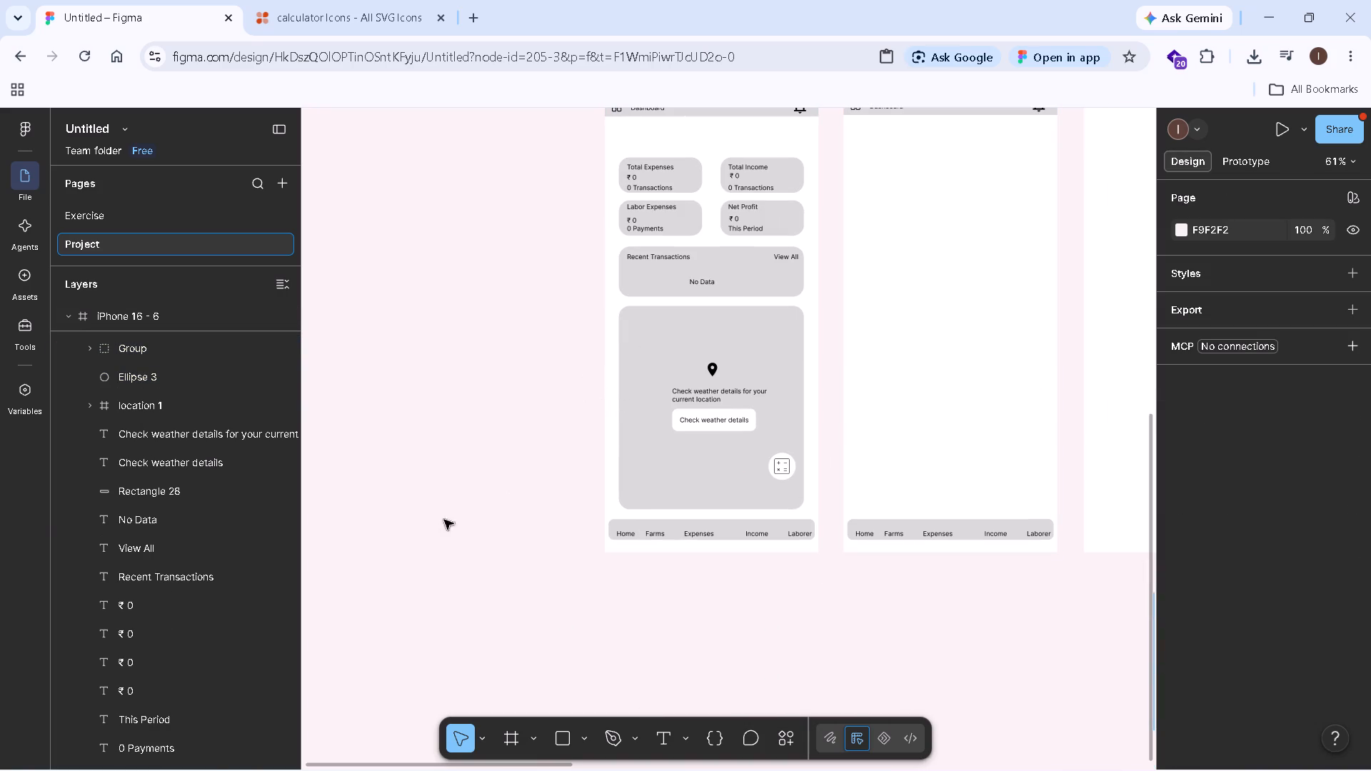
pyautogui.click(679, 286)
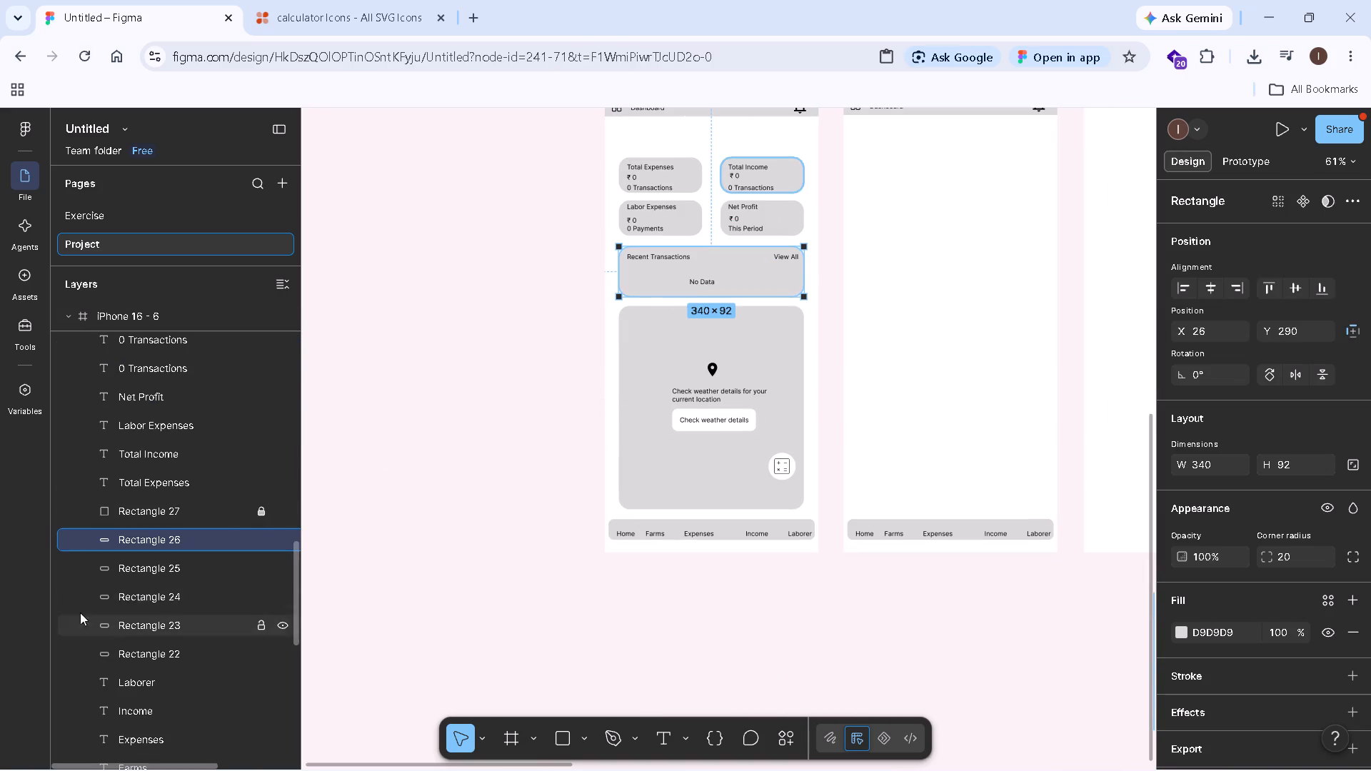
pyautogui.click(258, 511)
pyautogui.click(871, 596)
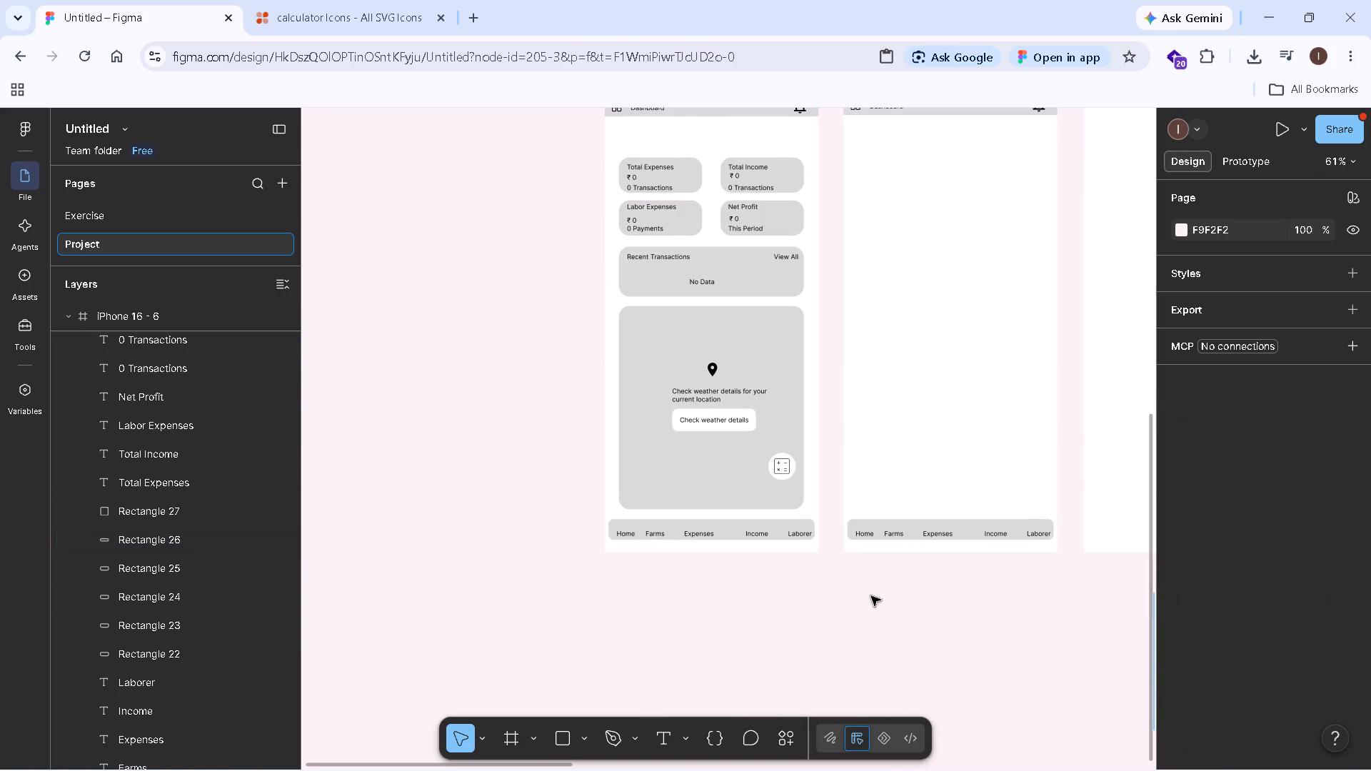
# Paste the calculator icon and circle into iPhone 16 - 7 and place them near its lower-right corner, above the navigation bar.
pyautogui.press('h')
pyautogui.moveTo(961, 477); pyautogui.dragTo(718, 593)
pyautogui.keyDown('ctrl'); pyautogui.scroll(2, 718, 593); pyautogui.keyUp('ctrl')
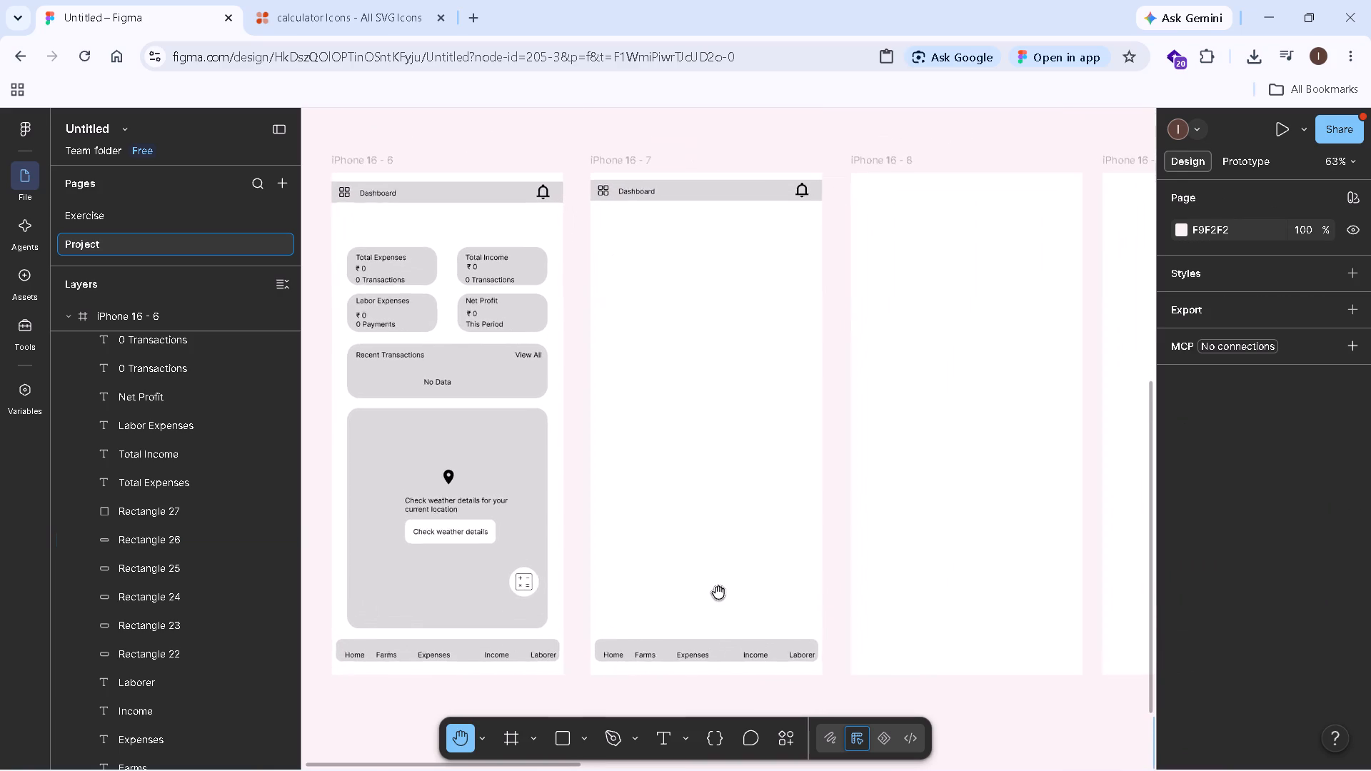
pyautogui.press('v')
pyautogui.click(735, 578)
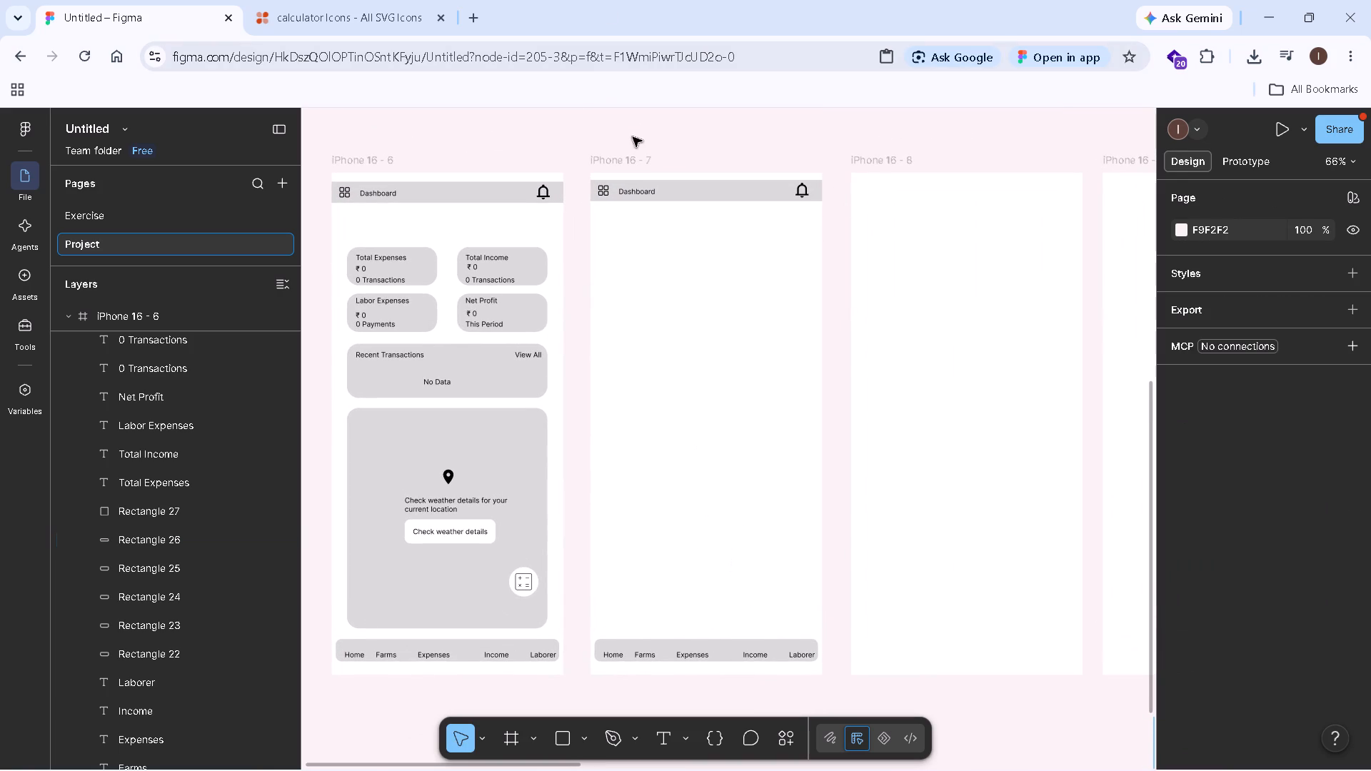
pyautogui.click(630, 158)
pyautogui.rightClick(686, 309)
pyautogui.click(740, 203)
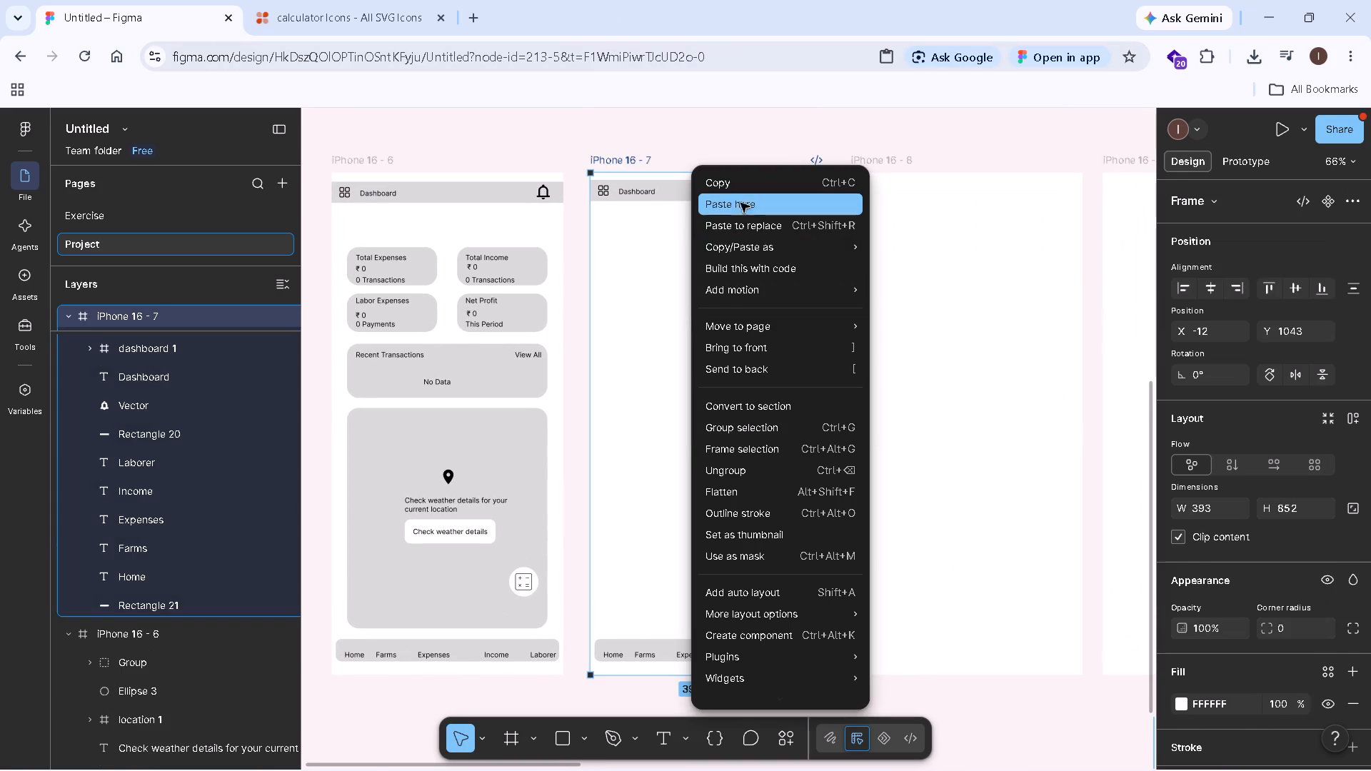
pyautogui.moveTo(703, 325); pyautogui.dragTo(730, 410)
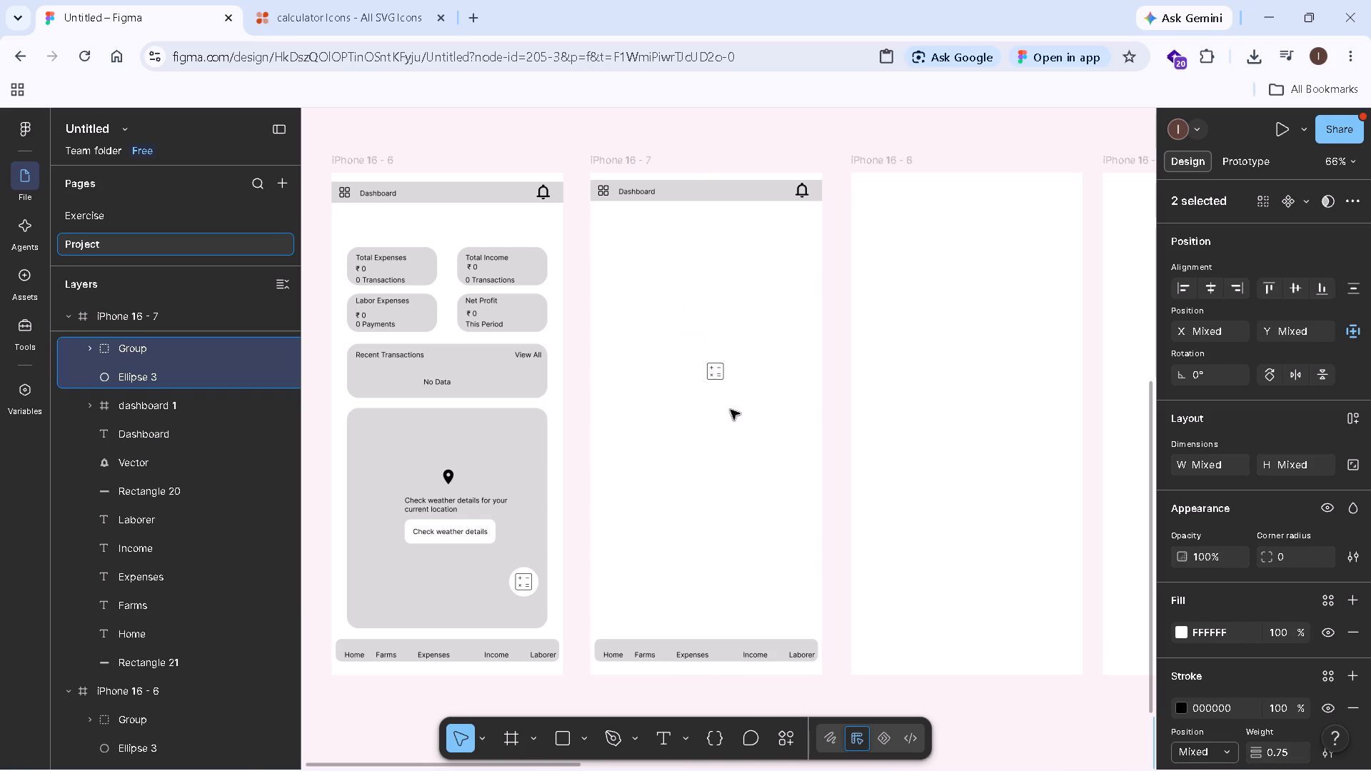
pyautogui.moveTo(730, 410); pyautogui.dragTo(787, 551)
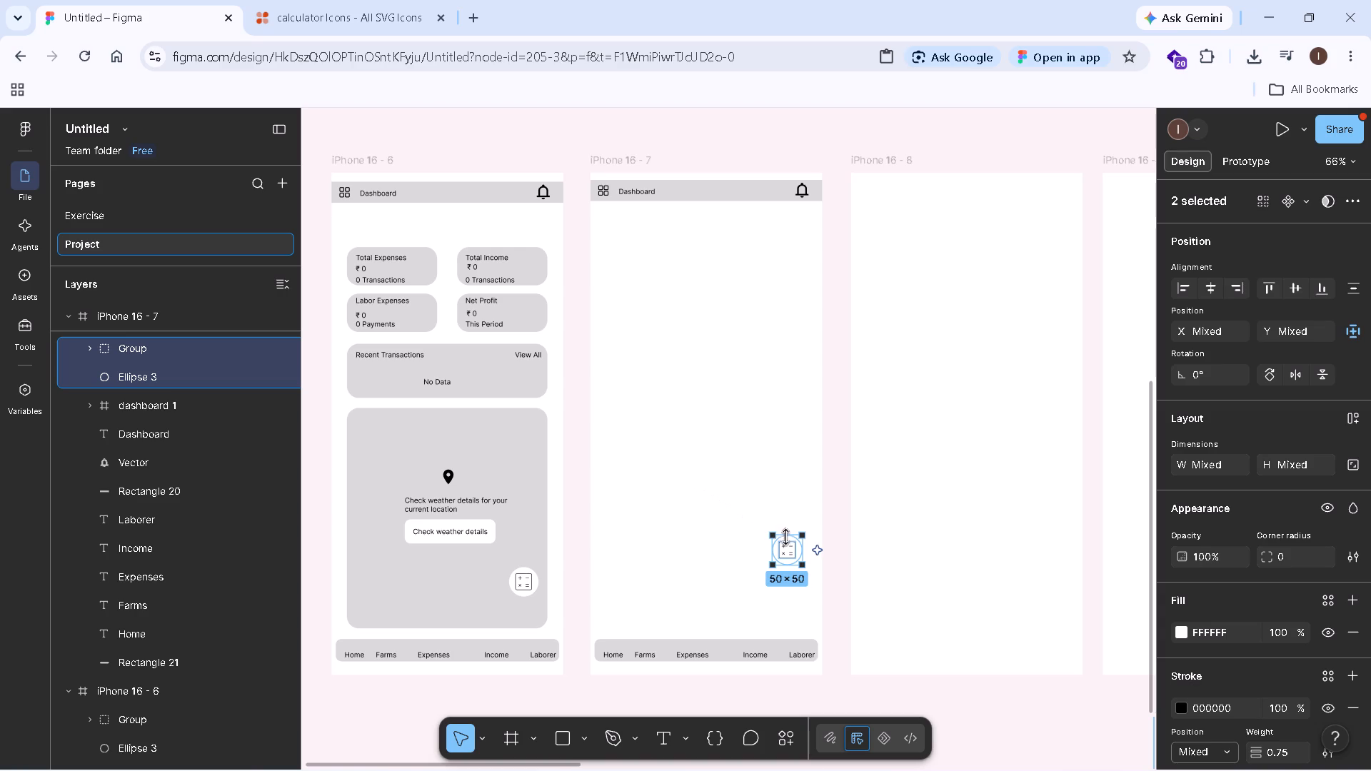
pyautogui.click(740, 595)
# Fill the circle behind the calculator icon in iPhone 16 - 7 with dark red 991010 and make the fill semi-transparent.
pyautogui.scroll(2, 855, 593)
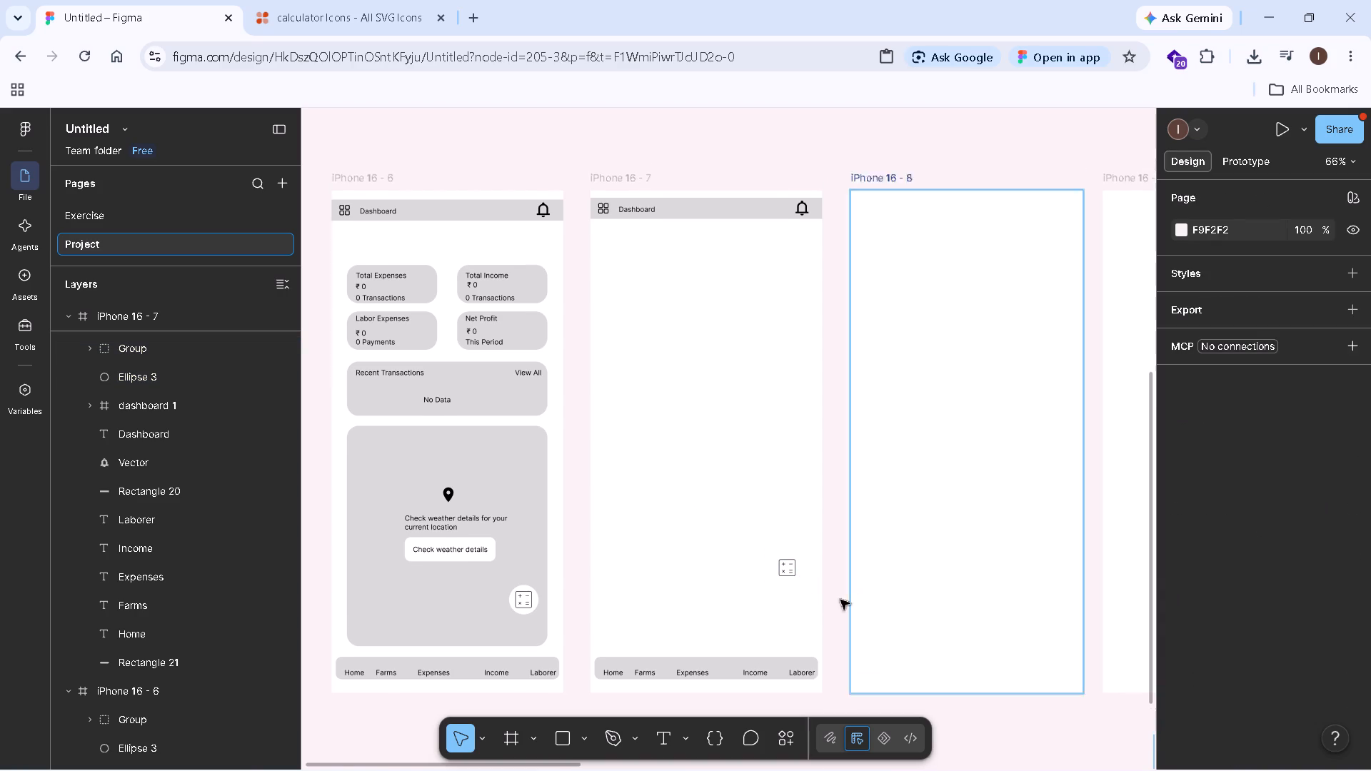
pyautogui.keyDown('ctrl'); pyautogui.scroll(5, 820, 611); pyautogui.keyUp('ctrl')
pyautogui.keyDown('ctrl'); pyautogui.scroll(-1, 792, 573); pyautogui.keyUp('ctrl')
pyautogui.keyDown('ctrl'); pyautogui.scroll(4, 791, 571); pyautogui.keyUp('ctrl')
pyautogui.click(779, 522)
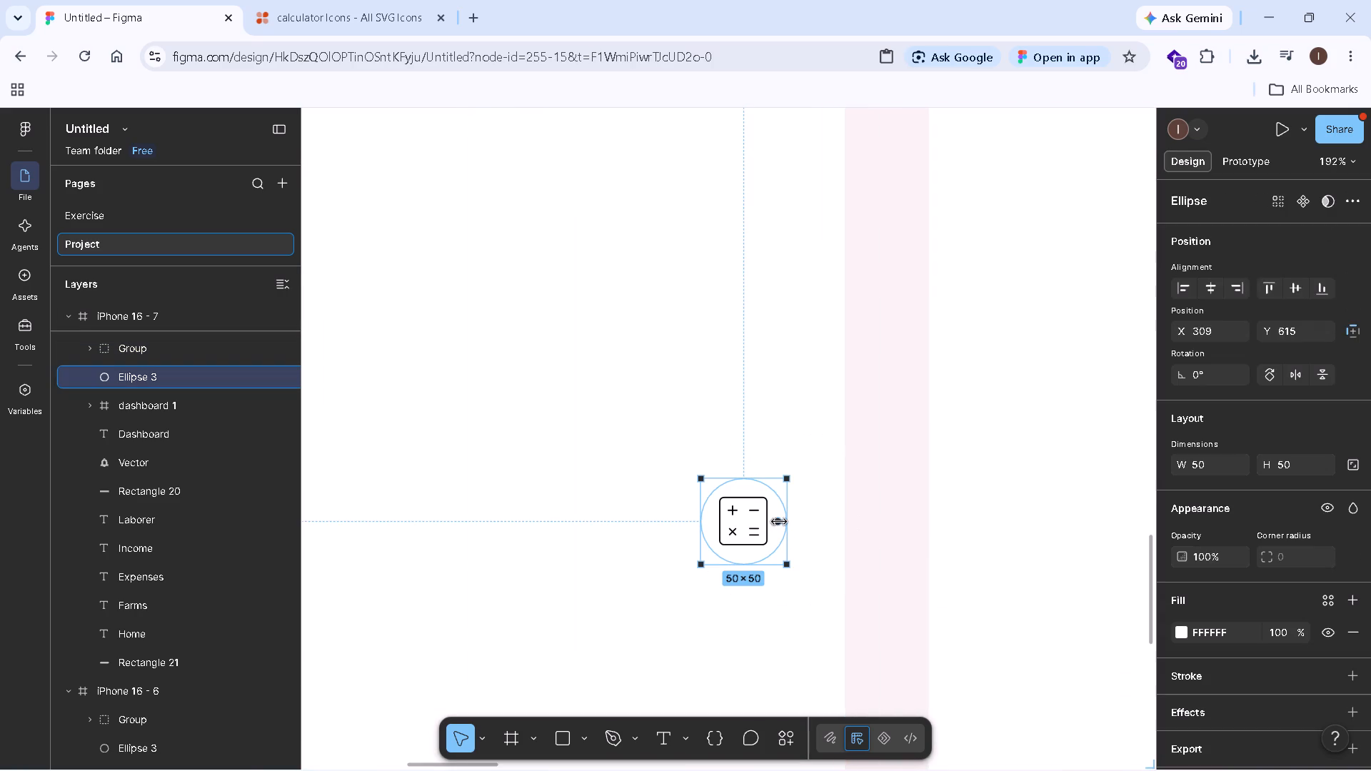
pyautogui.click(1184, 628)
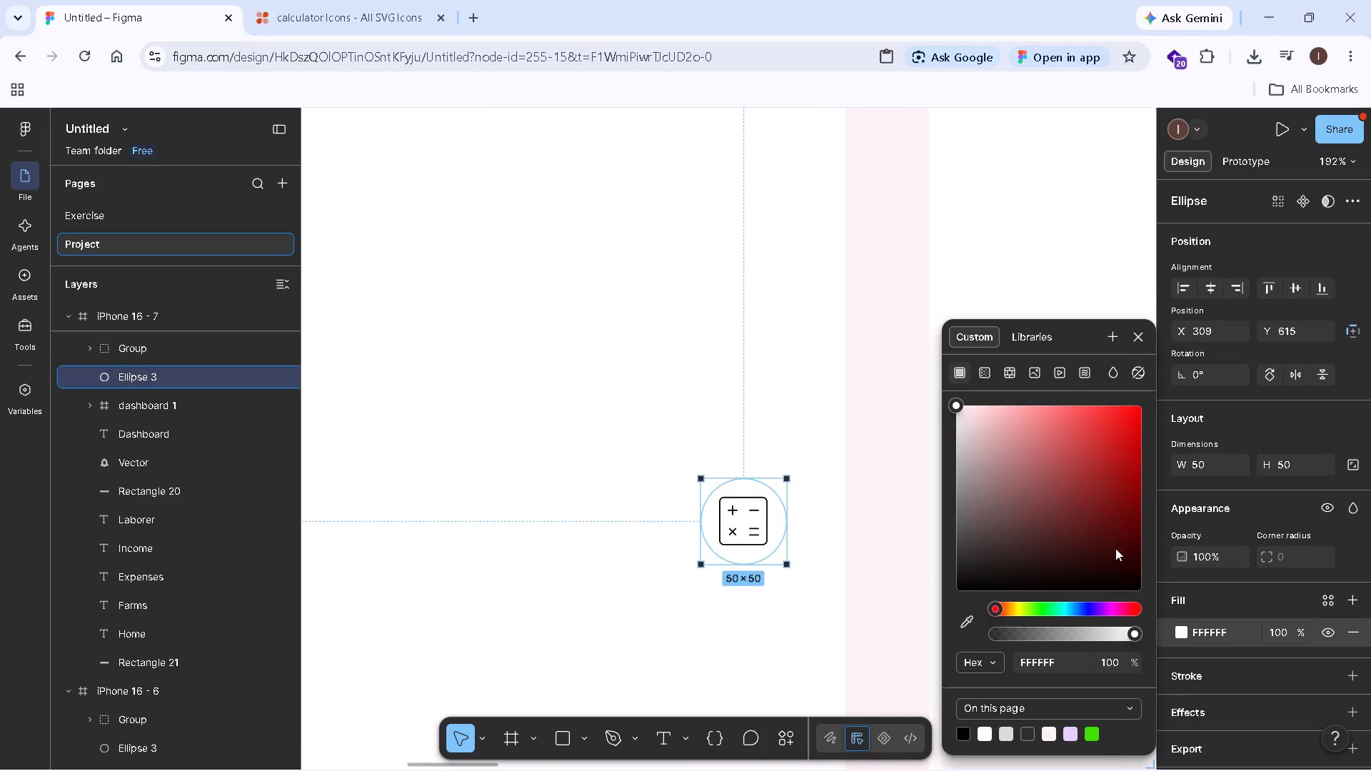
pyautogui.click(1122, 480)
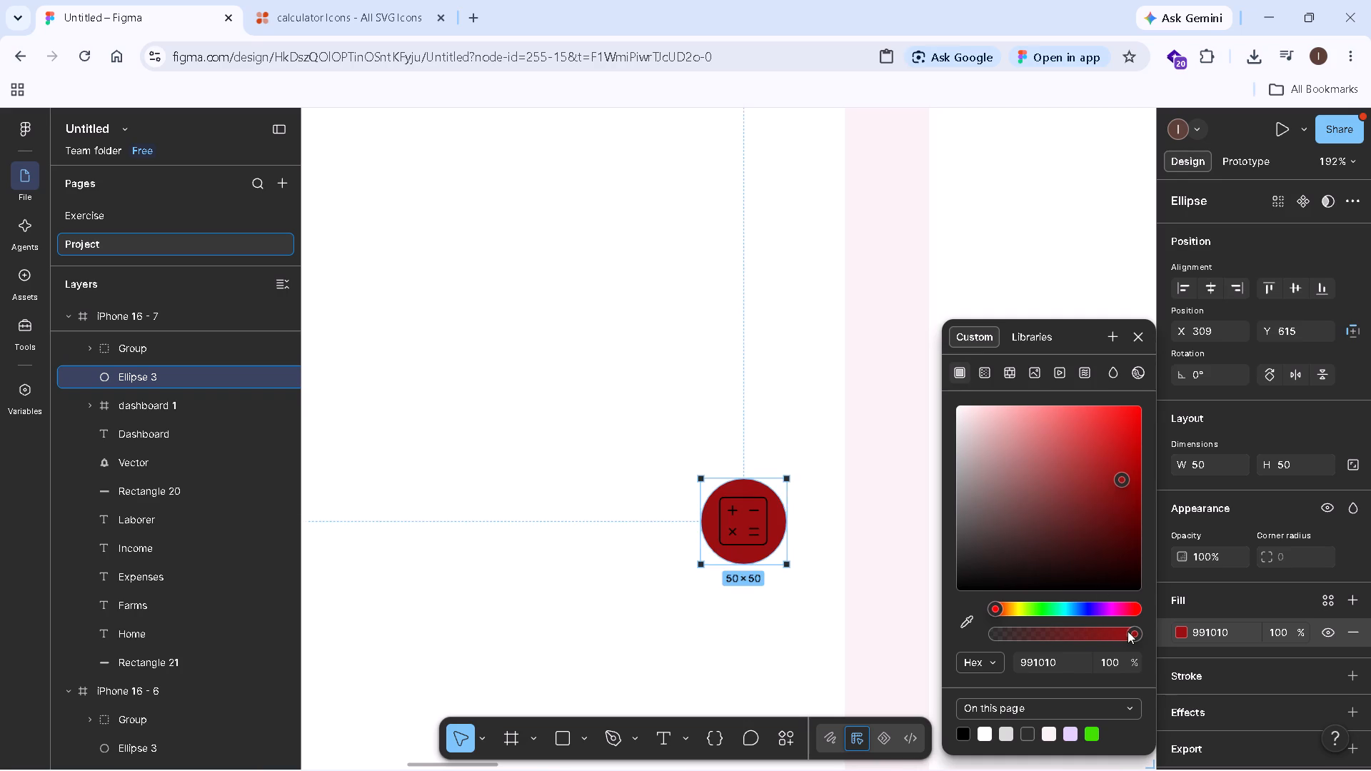
pyautogui.moveTo(1134, 631); pyautogui.dragTo(1075, 623)
pyautogui.click(646, 607)
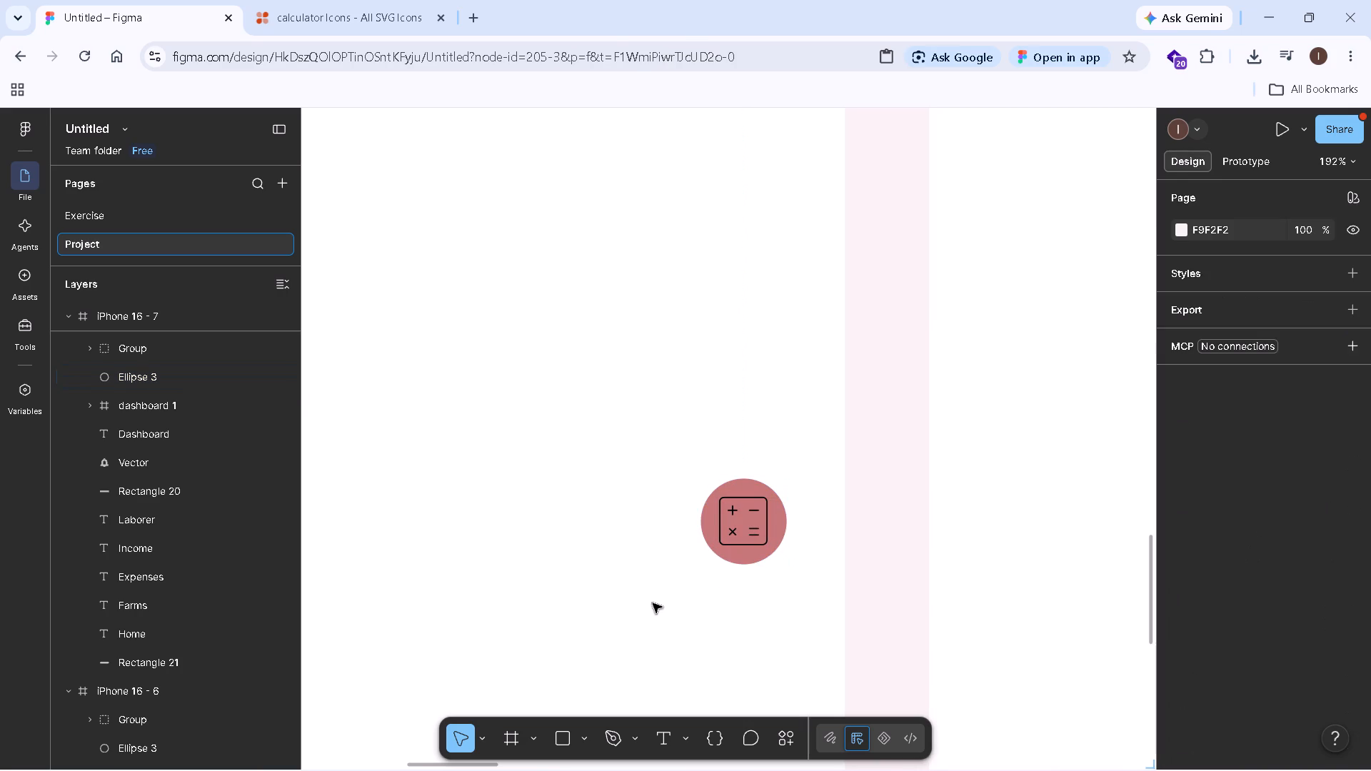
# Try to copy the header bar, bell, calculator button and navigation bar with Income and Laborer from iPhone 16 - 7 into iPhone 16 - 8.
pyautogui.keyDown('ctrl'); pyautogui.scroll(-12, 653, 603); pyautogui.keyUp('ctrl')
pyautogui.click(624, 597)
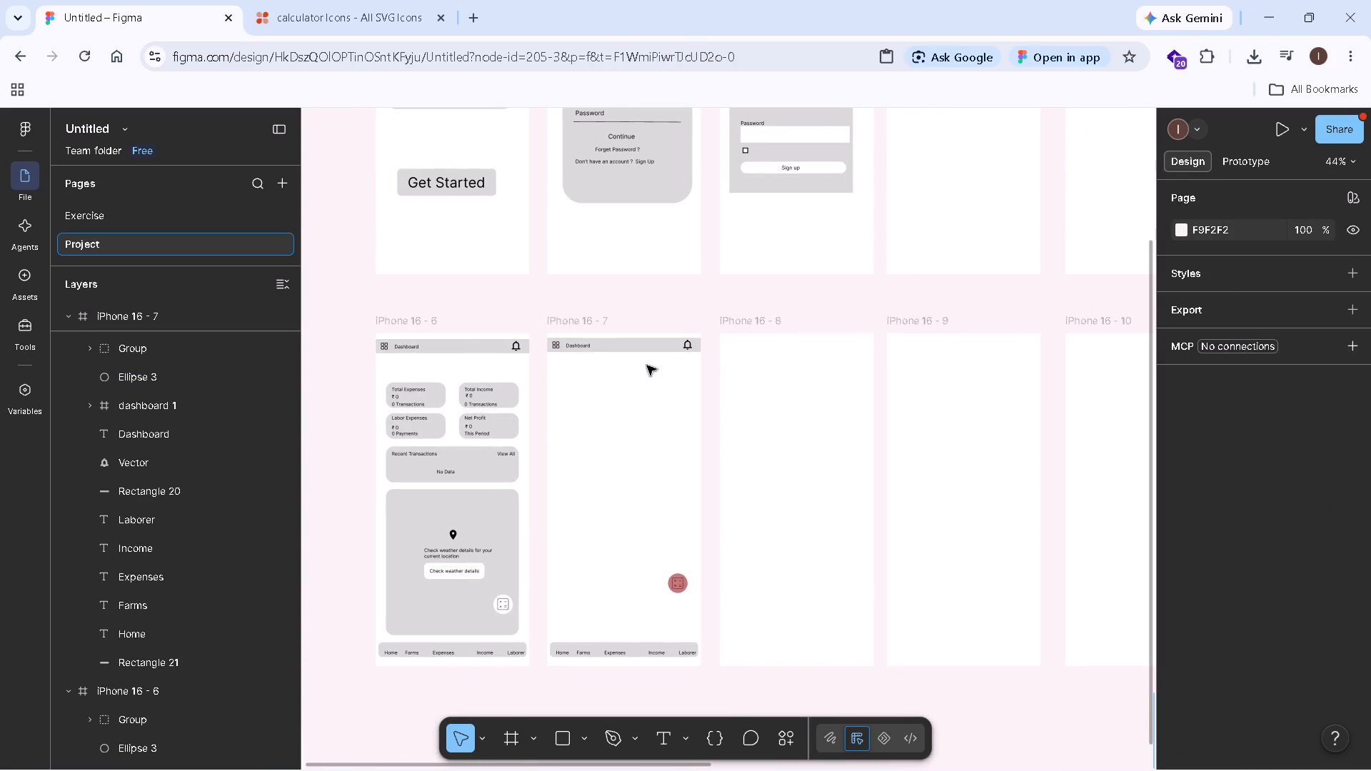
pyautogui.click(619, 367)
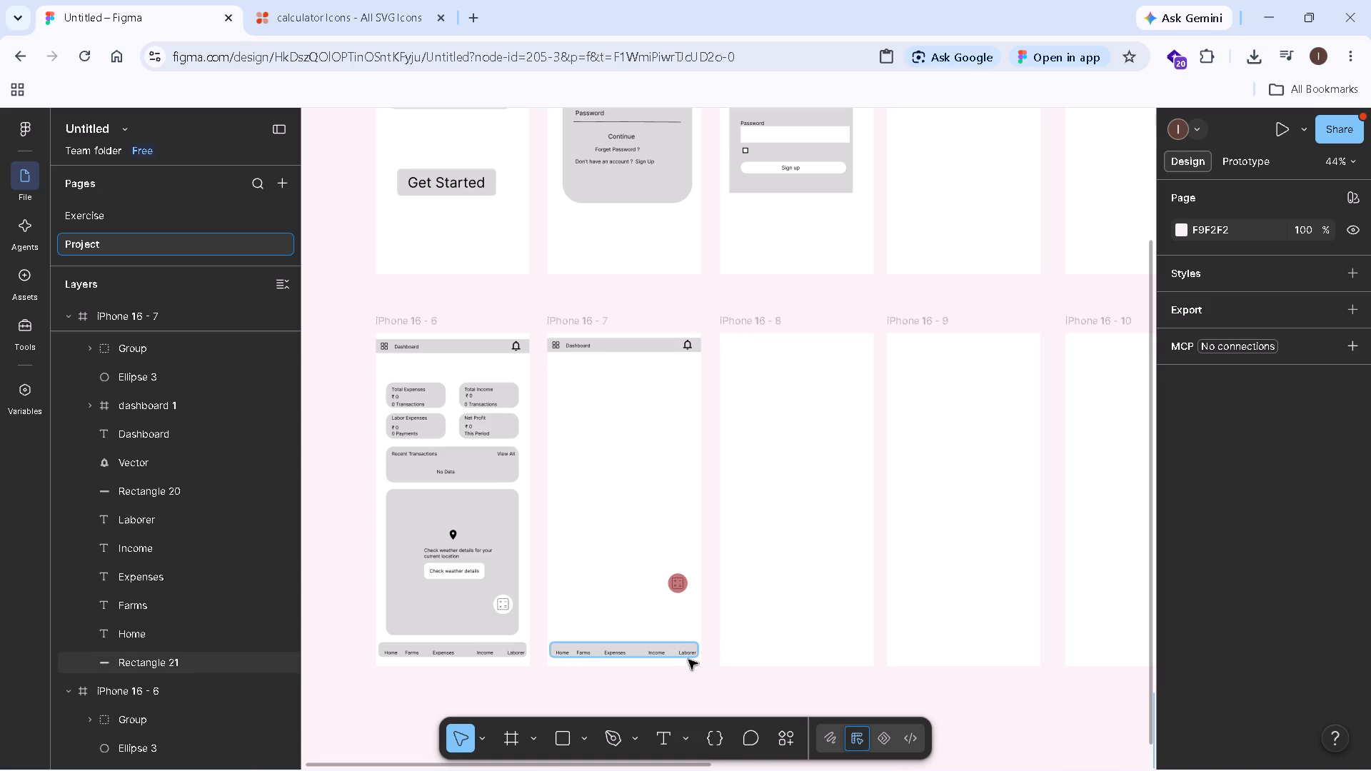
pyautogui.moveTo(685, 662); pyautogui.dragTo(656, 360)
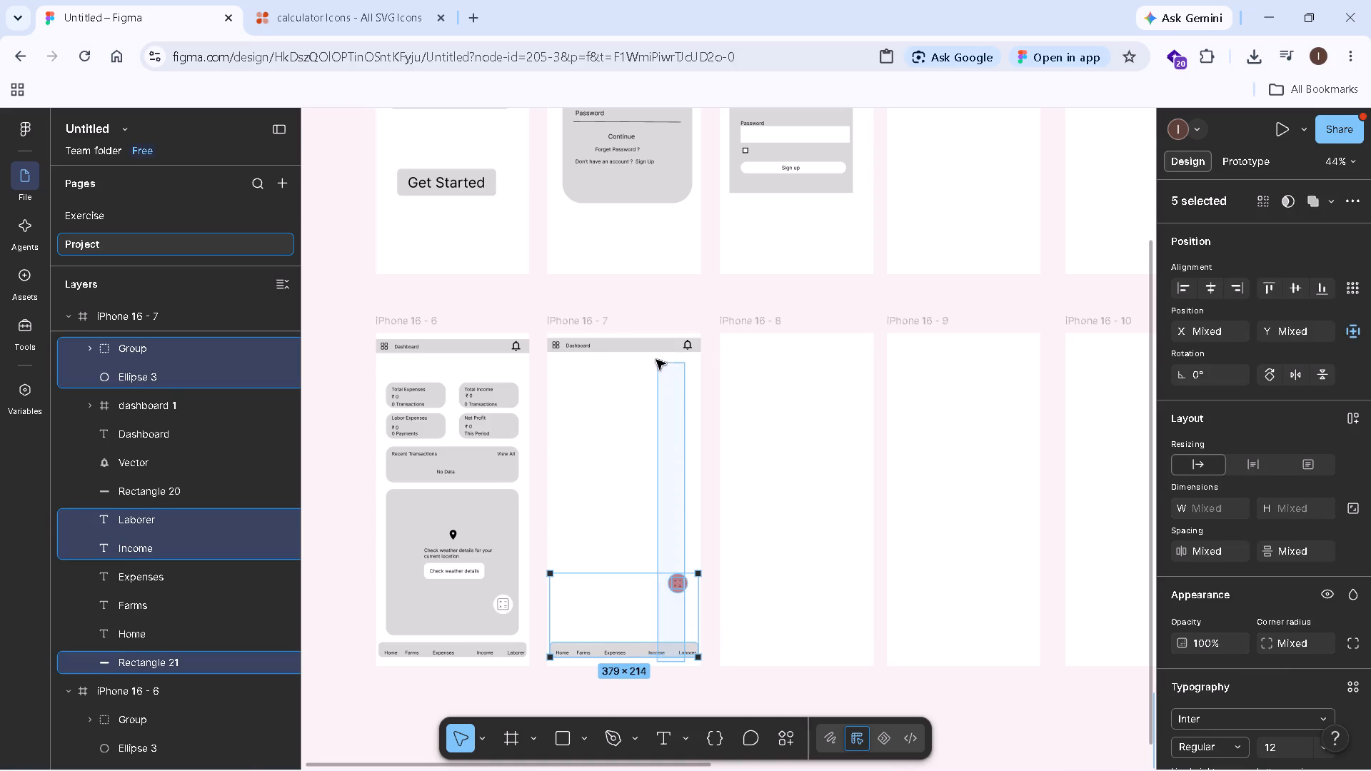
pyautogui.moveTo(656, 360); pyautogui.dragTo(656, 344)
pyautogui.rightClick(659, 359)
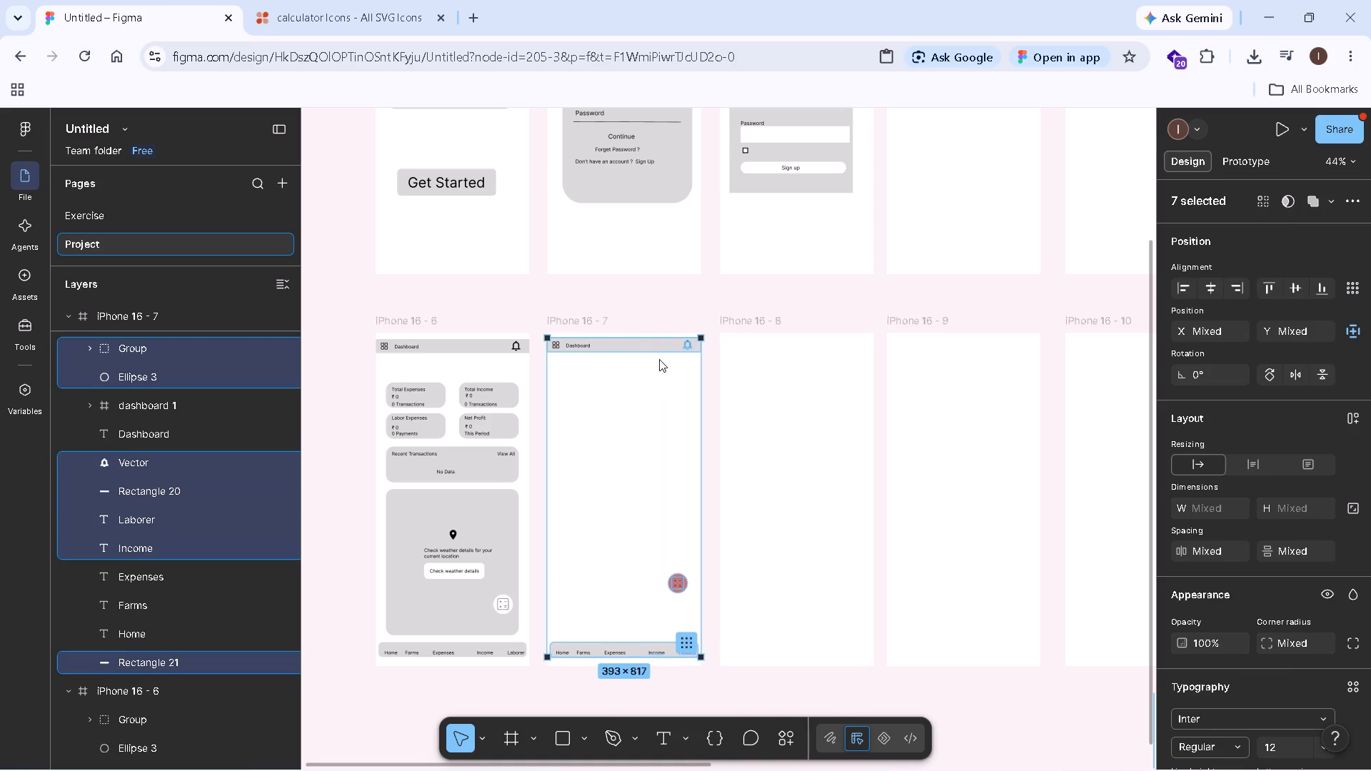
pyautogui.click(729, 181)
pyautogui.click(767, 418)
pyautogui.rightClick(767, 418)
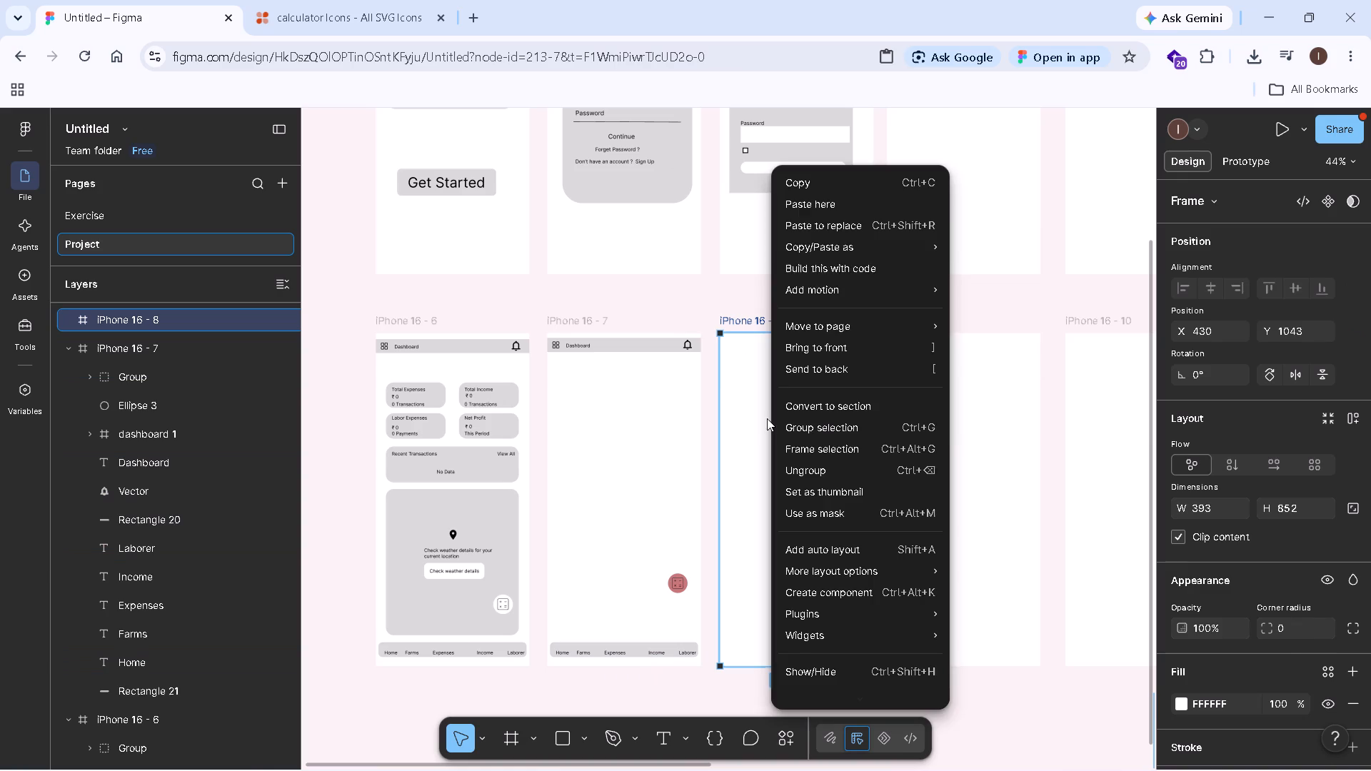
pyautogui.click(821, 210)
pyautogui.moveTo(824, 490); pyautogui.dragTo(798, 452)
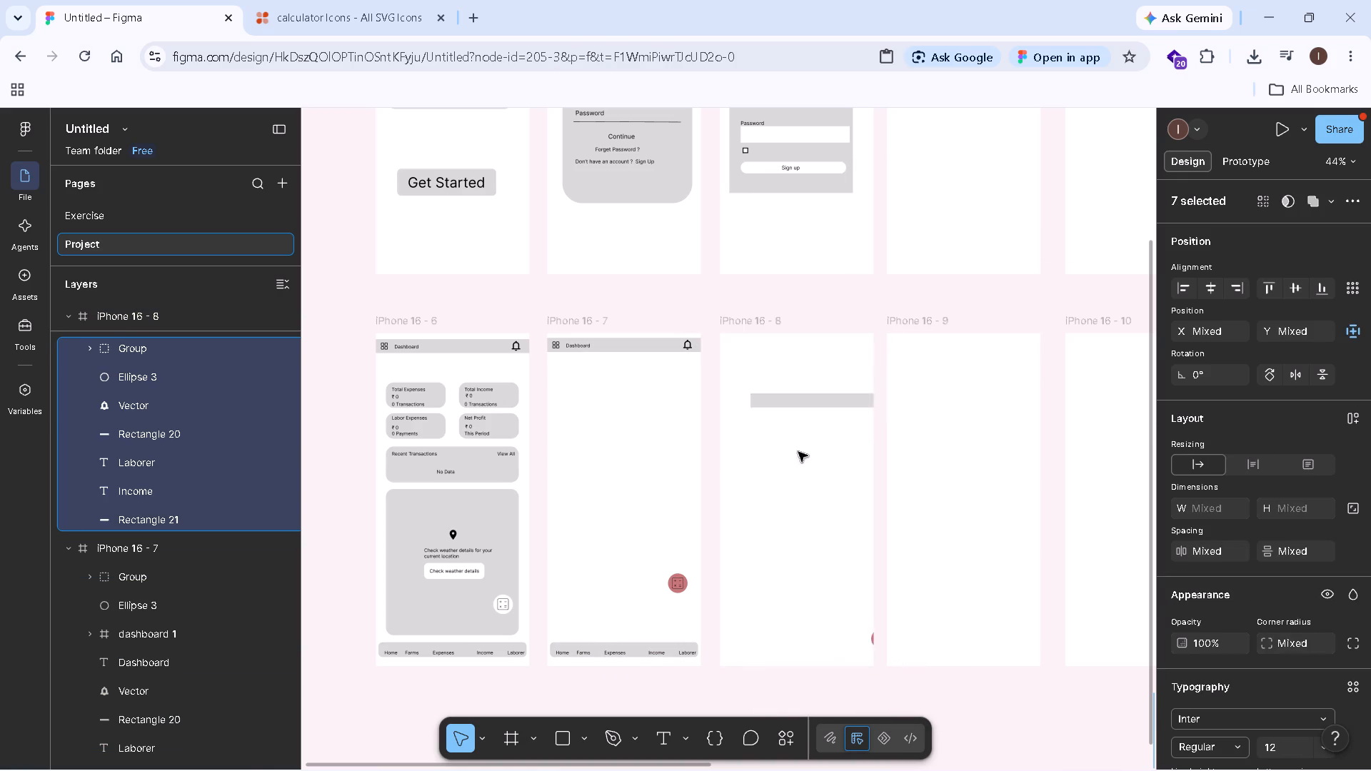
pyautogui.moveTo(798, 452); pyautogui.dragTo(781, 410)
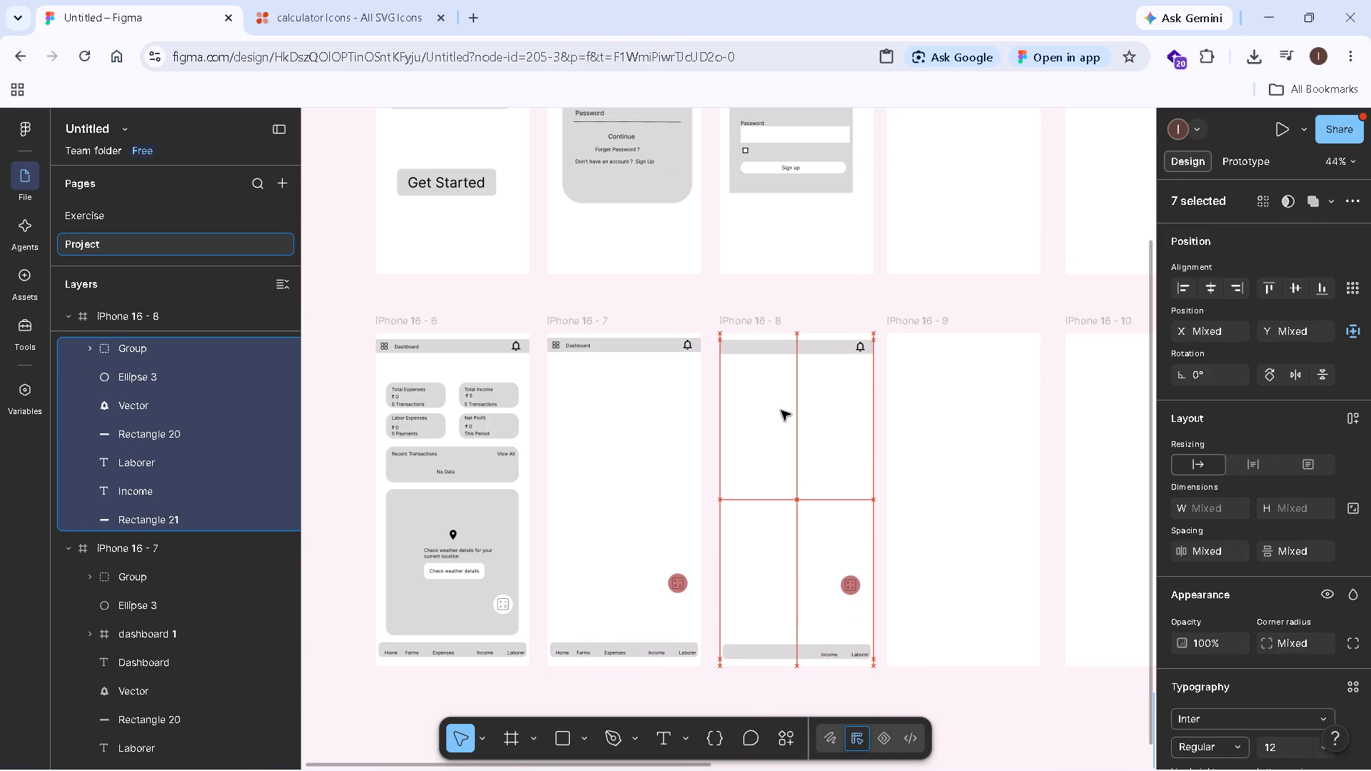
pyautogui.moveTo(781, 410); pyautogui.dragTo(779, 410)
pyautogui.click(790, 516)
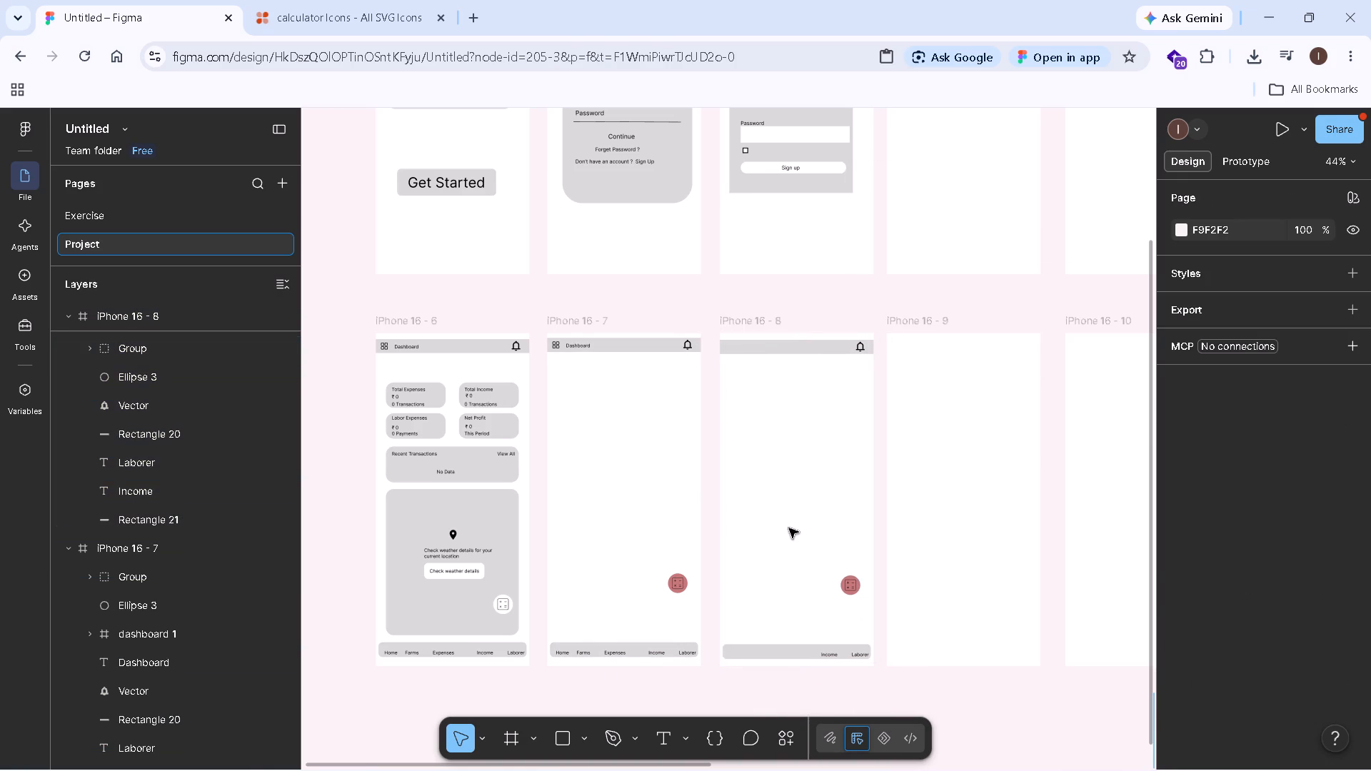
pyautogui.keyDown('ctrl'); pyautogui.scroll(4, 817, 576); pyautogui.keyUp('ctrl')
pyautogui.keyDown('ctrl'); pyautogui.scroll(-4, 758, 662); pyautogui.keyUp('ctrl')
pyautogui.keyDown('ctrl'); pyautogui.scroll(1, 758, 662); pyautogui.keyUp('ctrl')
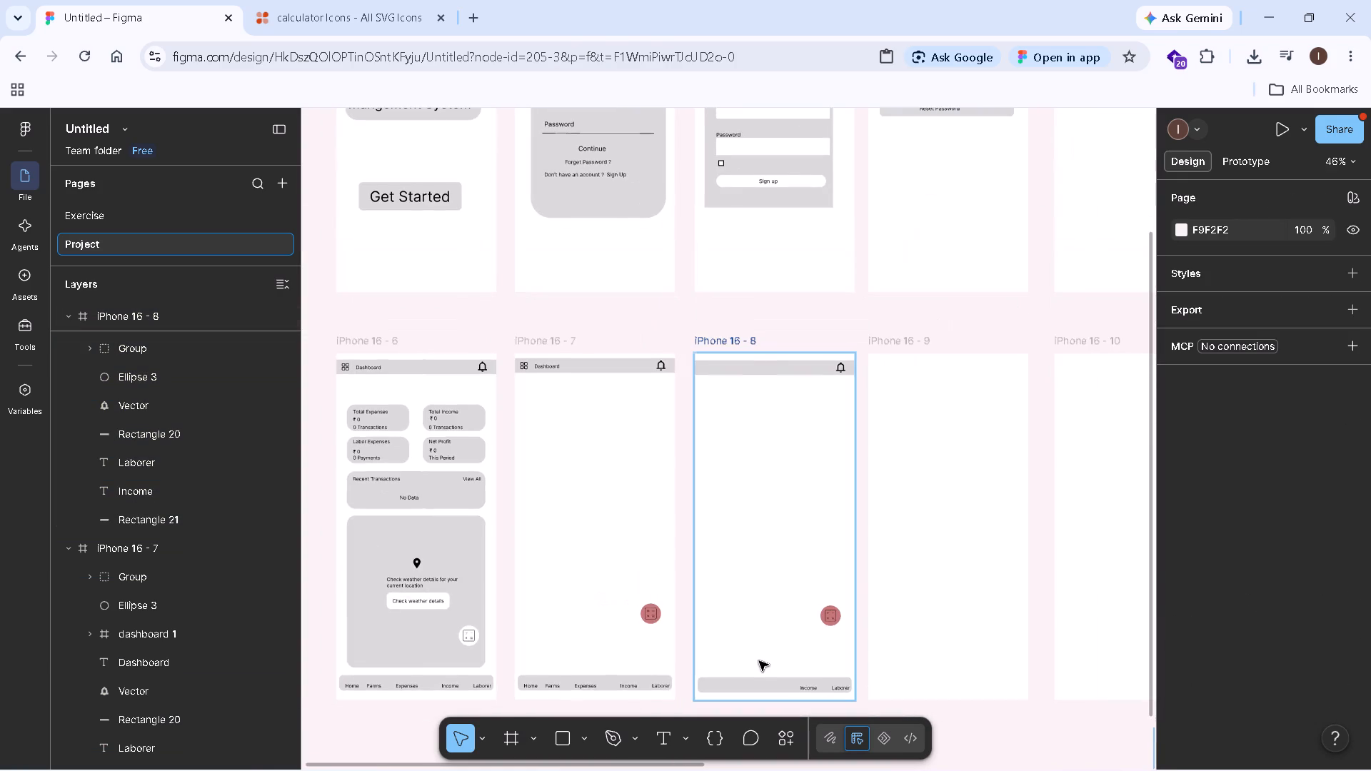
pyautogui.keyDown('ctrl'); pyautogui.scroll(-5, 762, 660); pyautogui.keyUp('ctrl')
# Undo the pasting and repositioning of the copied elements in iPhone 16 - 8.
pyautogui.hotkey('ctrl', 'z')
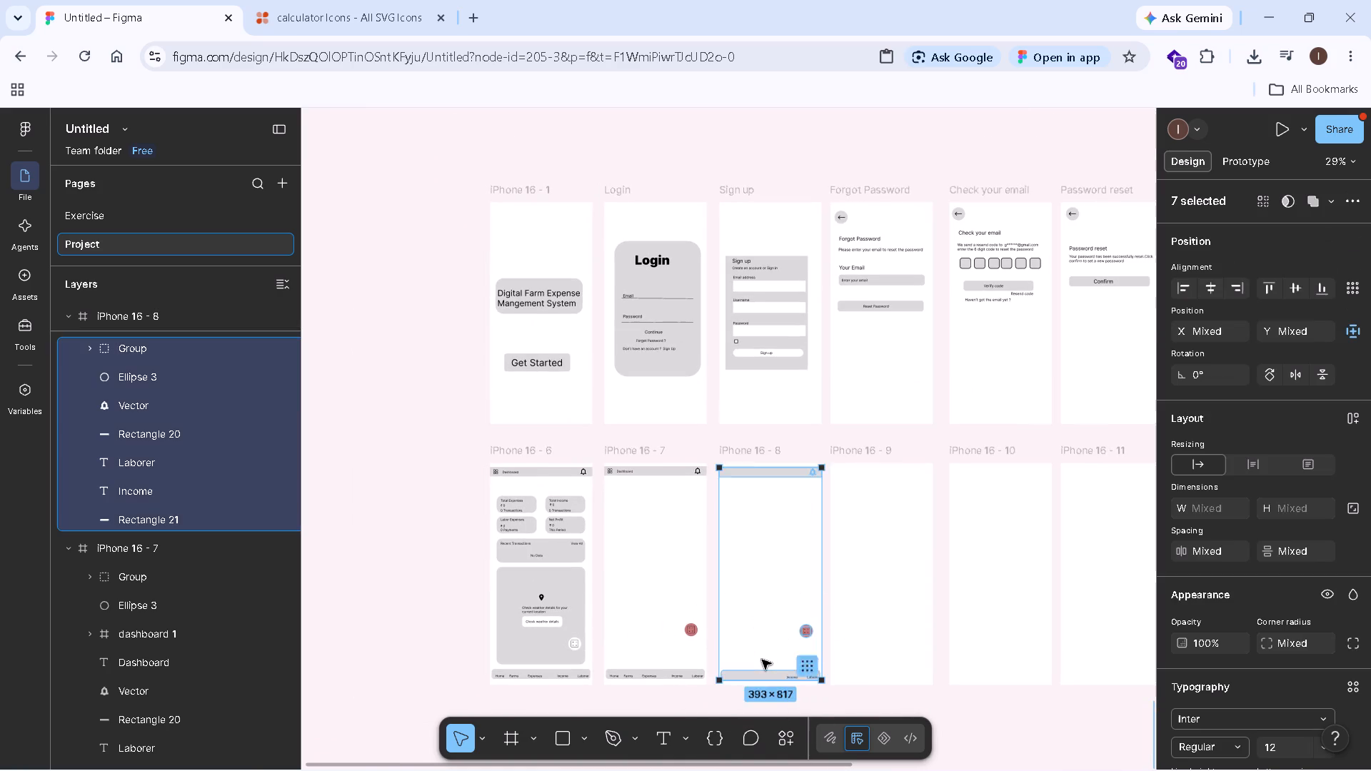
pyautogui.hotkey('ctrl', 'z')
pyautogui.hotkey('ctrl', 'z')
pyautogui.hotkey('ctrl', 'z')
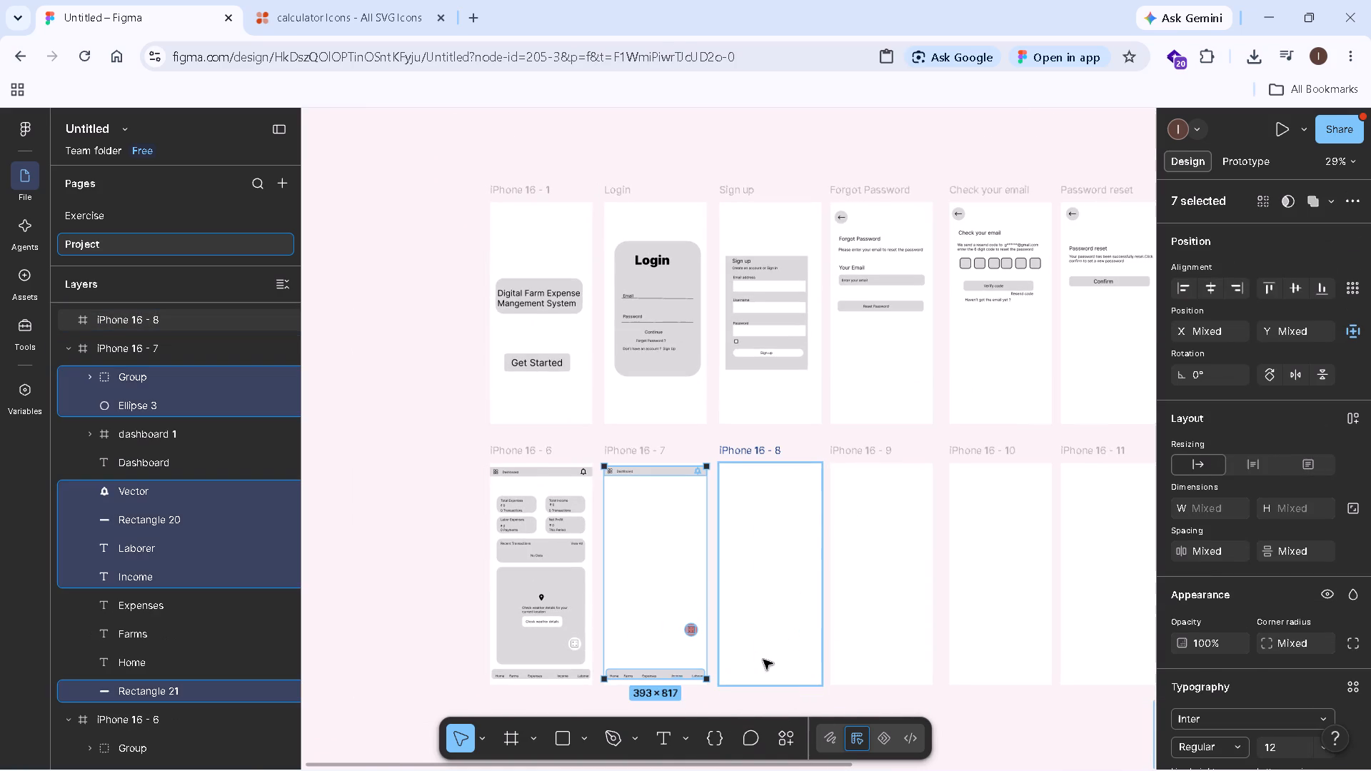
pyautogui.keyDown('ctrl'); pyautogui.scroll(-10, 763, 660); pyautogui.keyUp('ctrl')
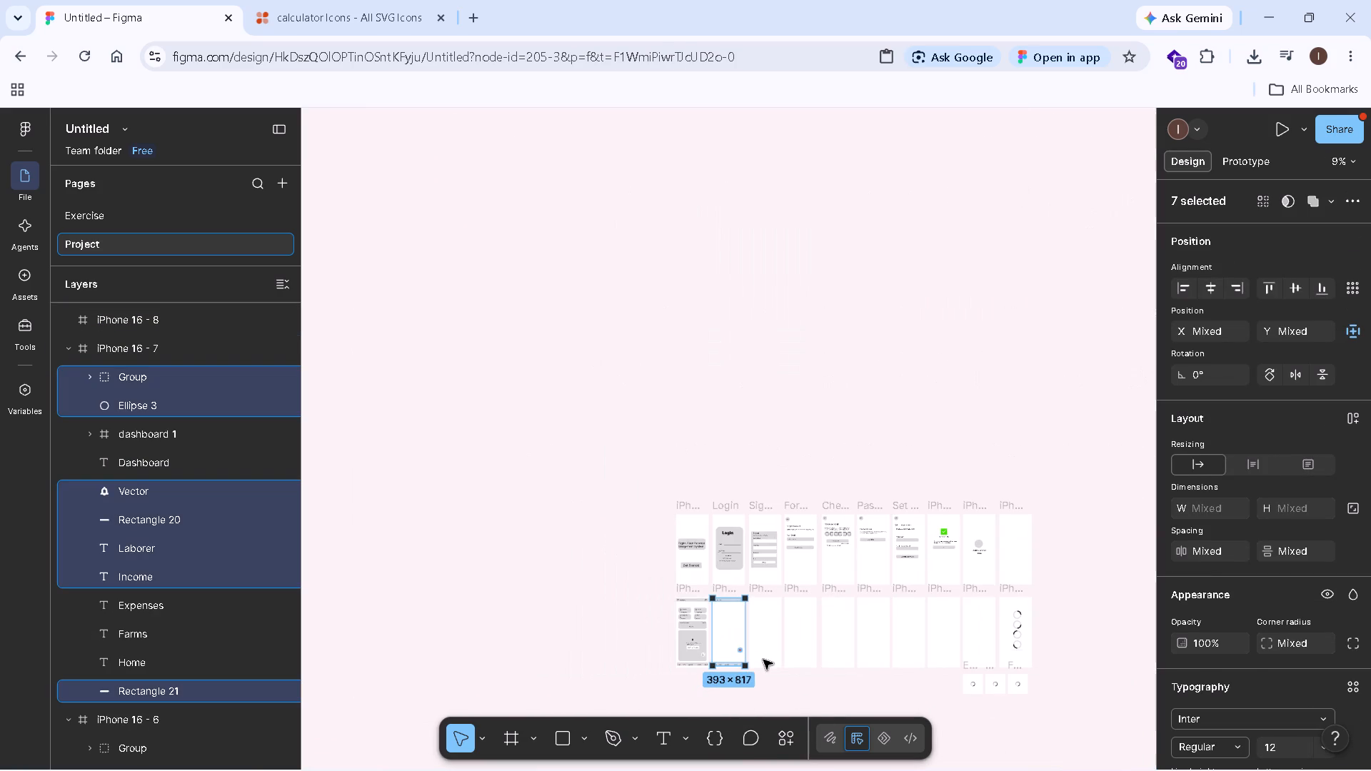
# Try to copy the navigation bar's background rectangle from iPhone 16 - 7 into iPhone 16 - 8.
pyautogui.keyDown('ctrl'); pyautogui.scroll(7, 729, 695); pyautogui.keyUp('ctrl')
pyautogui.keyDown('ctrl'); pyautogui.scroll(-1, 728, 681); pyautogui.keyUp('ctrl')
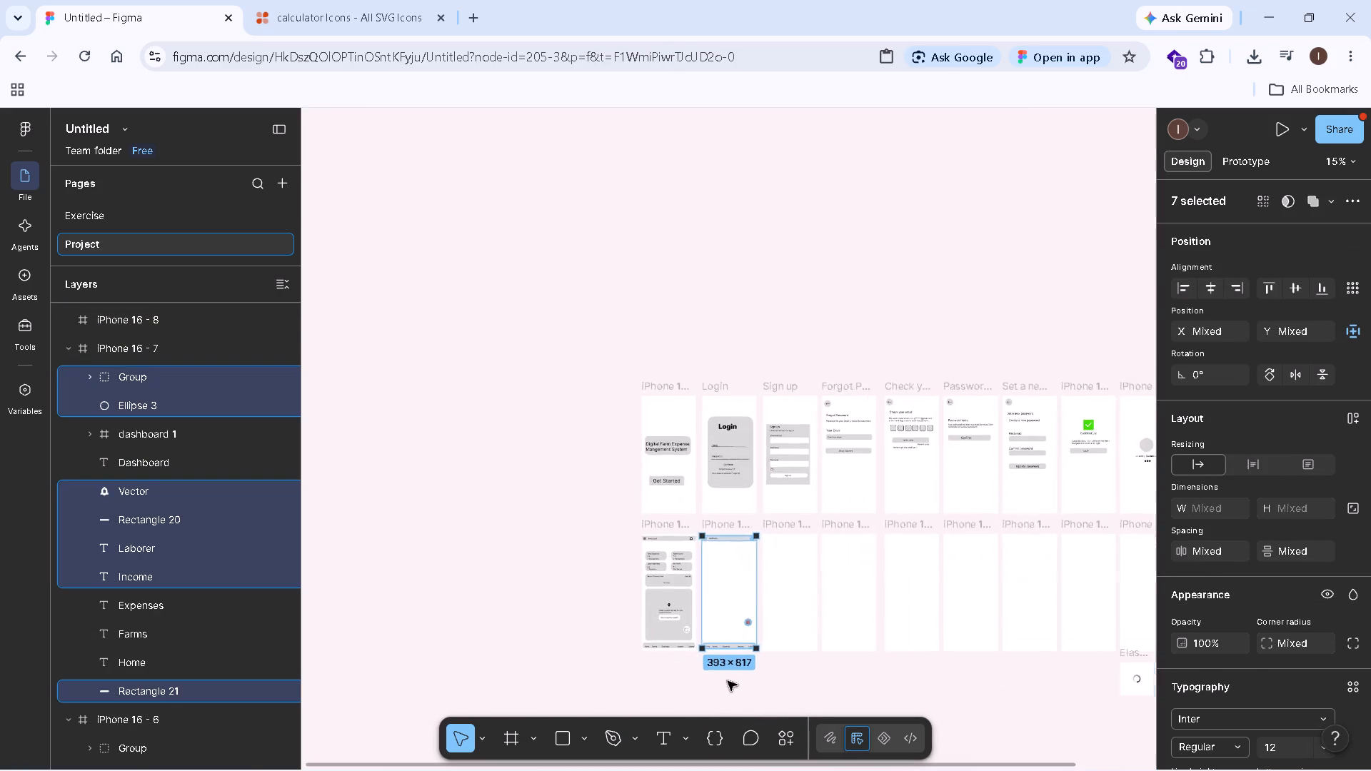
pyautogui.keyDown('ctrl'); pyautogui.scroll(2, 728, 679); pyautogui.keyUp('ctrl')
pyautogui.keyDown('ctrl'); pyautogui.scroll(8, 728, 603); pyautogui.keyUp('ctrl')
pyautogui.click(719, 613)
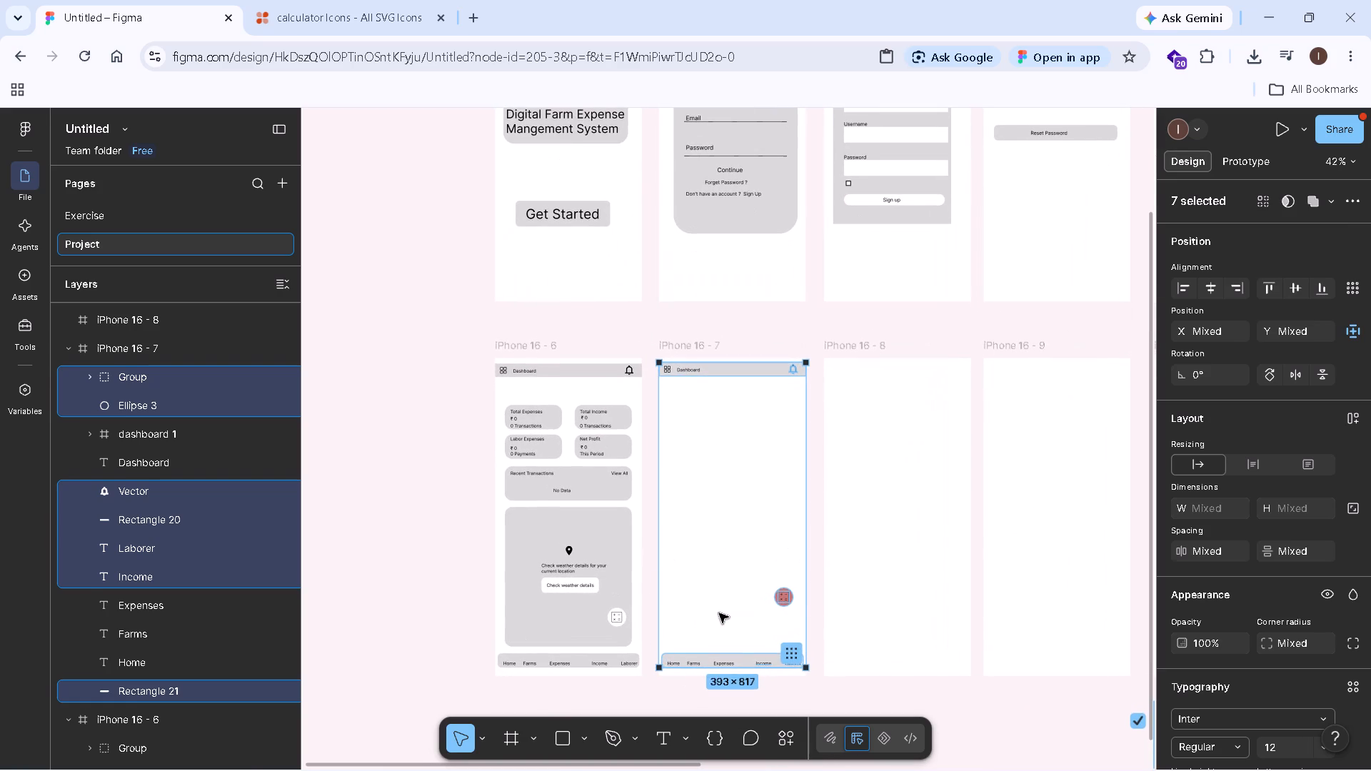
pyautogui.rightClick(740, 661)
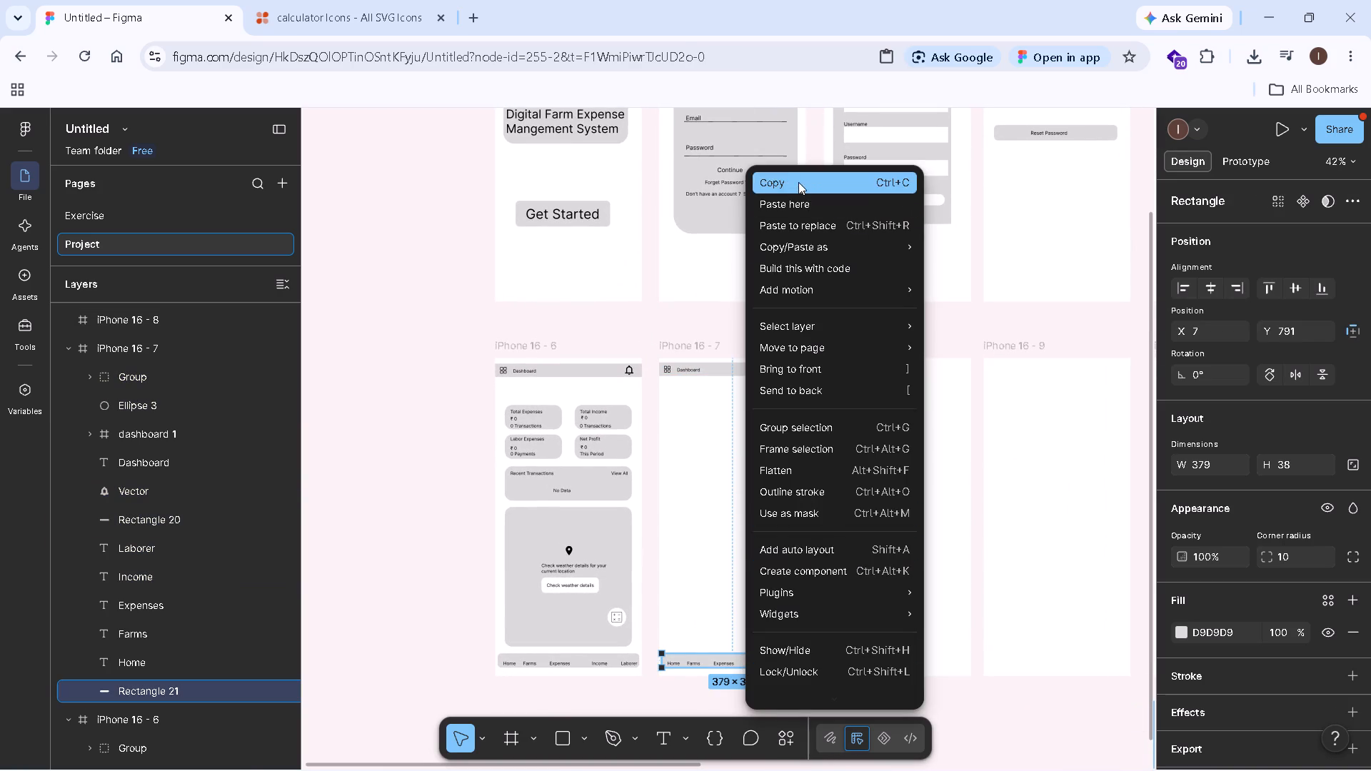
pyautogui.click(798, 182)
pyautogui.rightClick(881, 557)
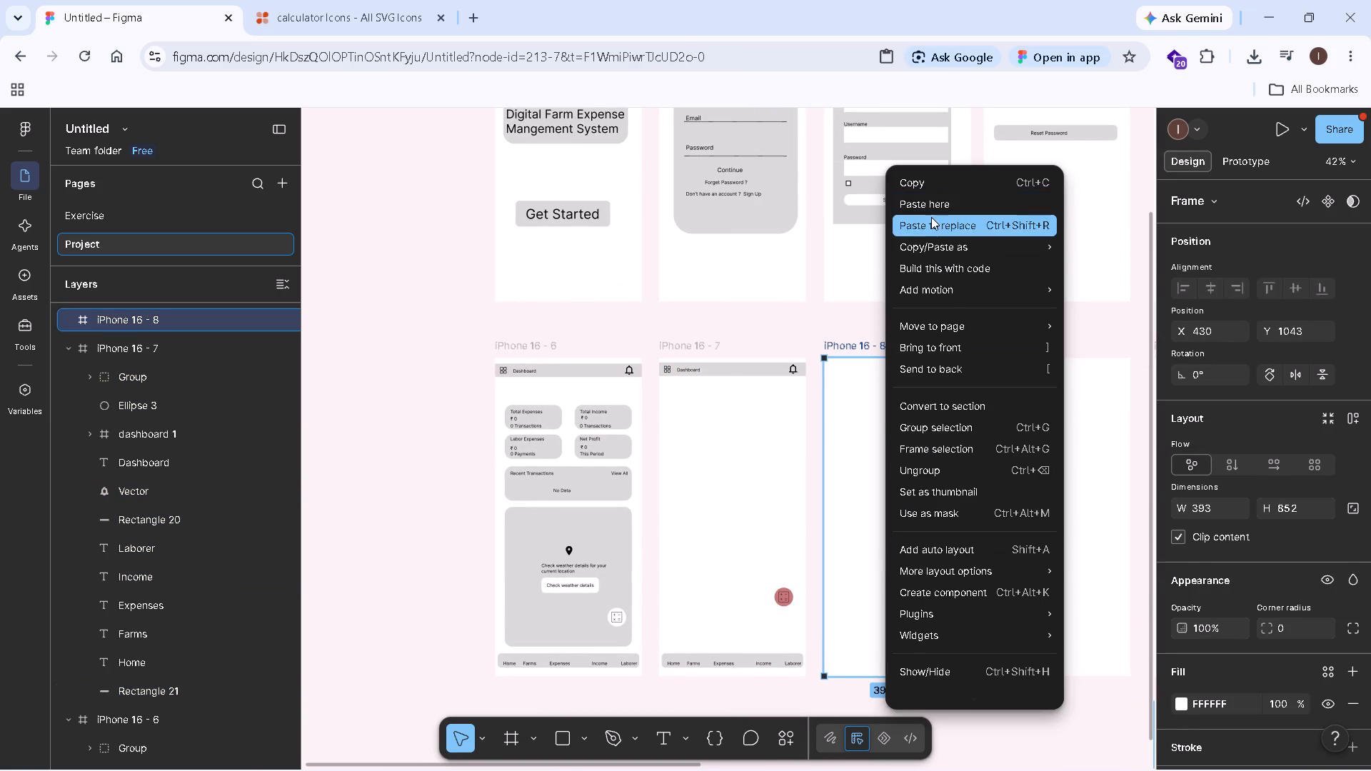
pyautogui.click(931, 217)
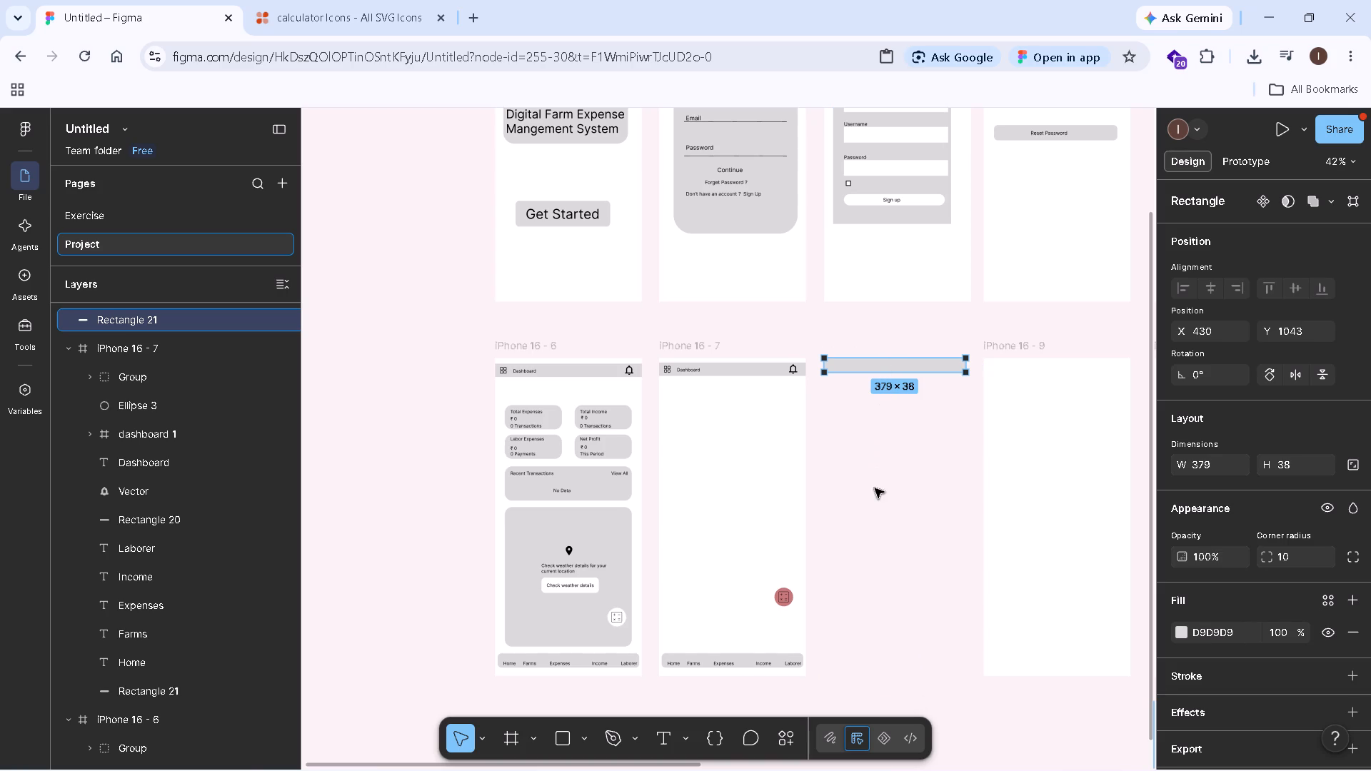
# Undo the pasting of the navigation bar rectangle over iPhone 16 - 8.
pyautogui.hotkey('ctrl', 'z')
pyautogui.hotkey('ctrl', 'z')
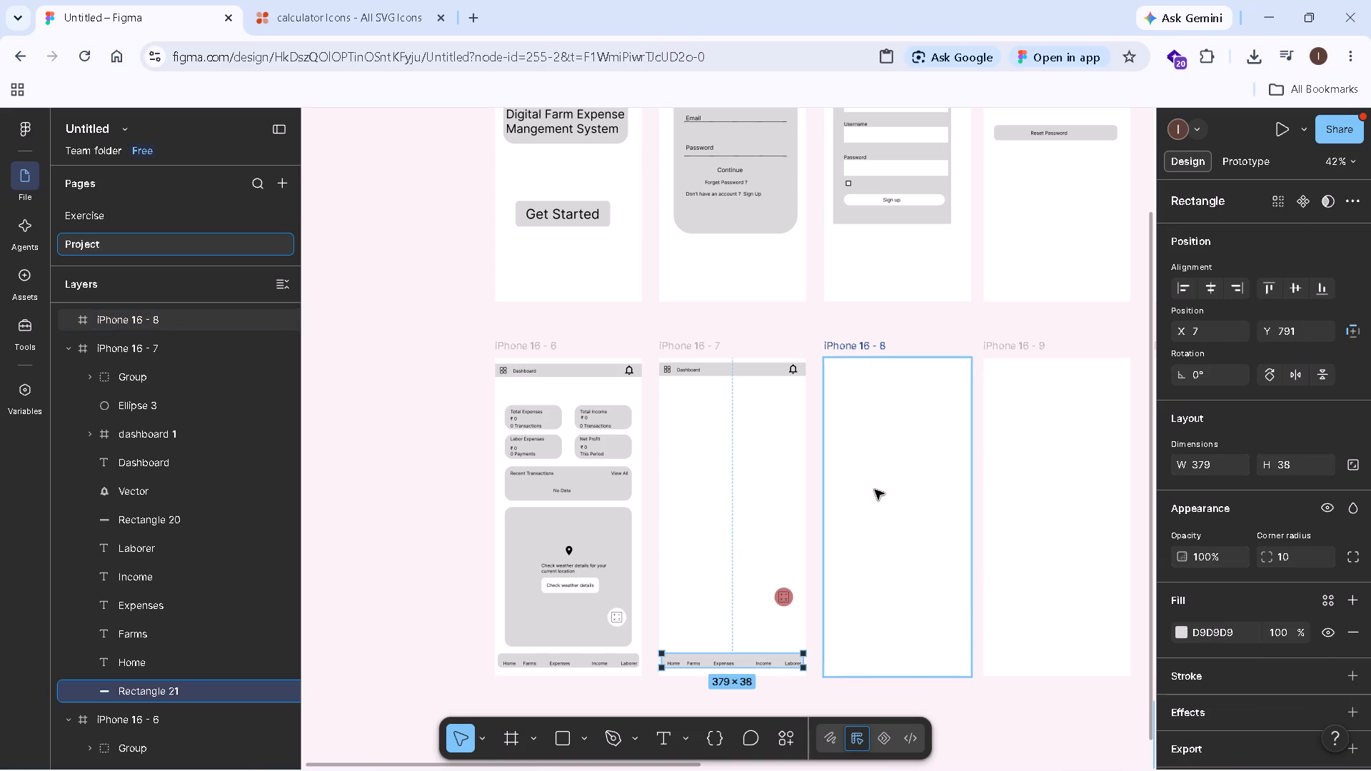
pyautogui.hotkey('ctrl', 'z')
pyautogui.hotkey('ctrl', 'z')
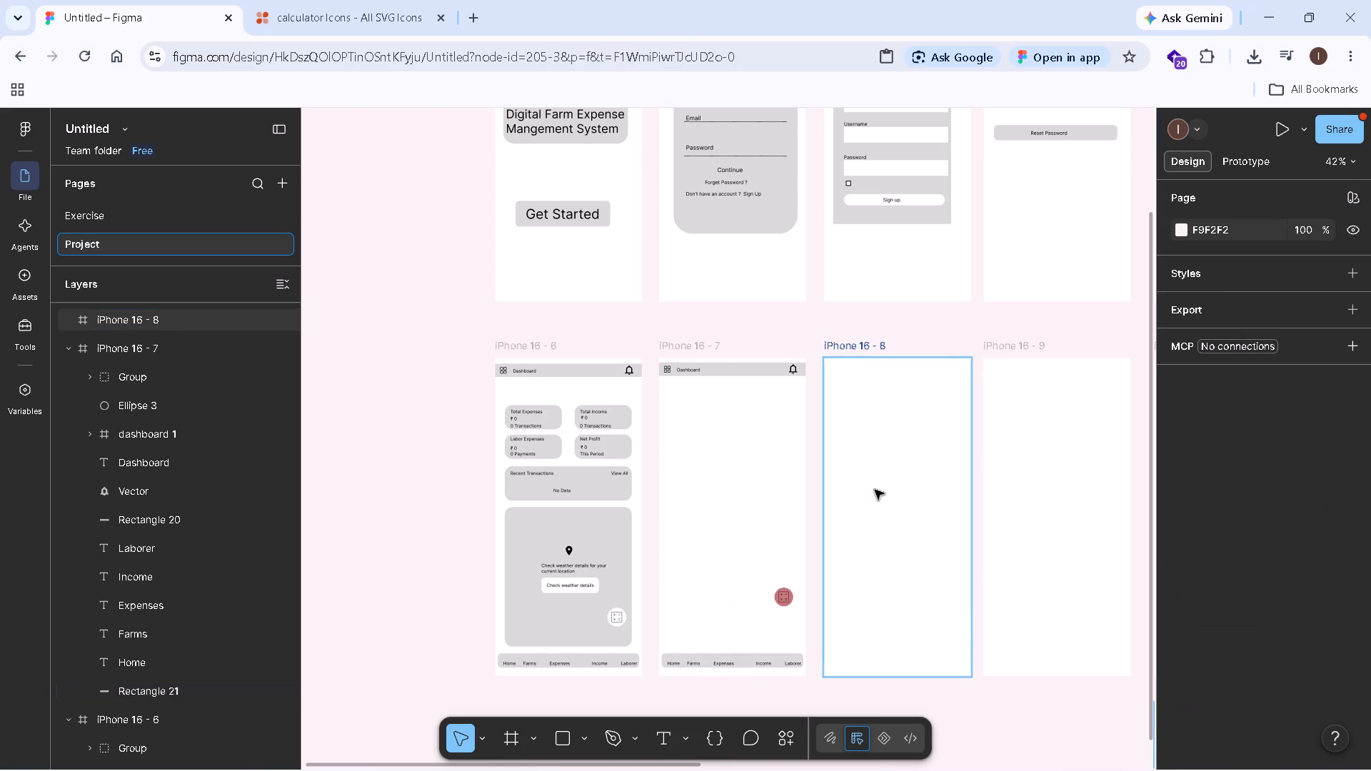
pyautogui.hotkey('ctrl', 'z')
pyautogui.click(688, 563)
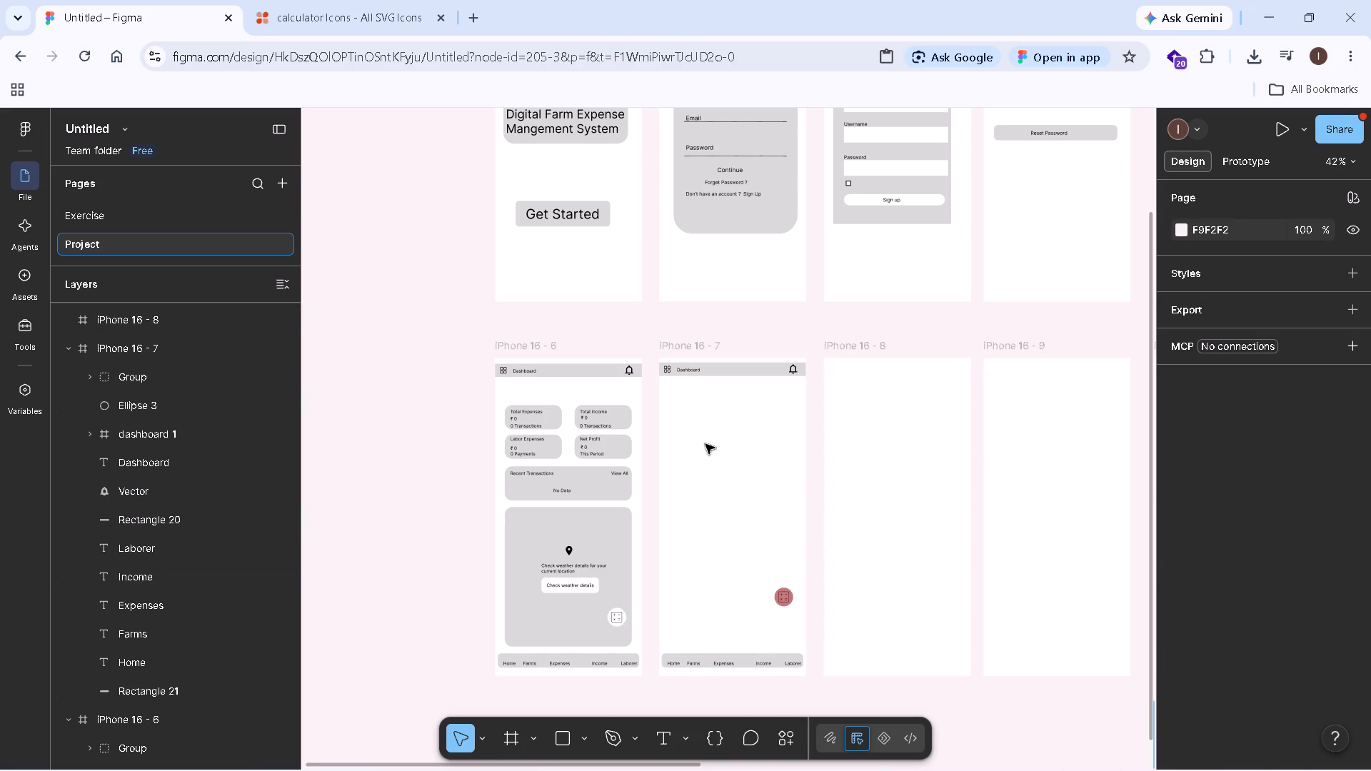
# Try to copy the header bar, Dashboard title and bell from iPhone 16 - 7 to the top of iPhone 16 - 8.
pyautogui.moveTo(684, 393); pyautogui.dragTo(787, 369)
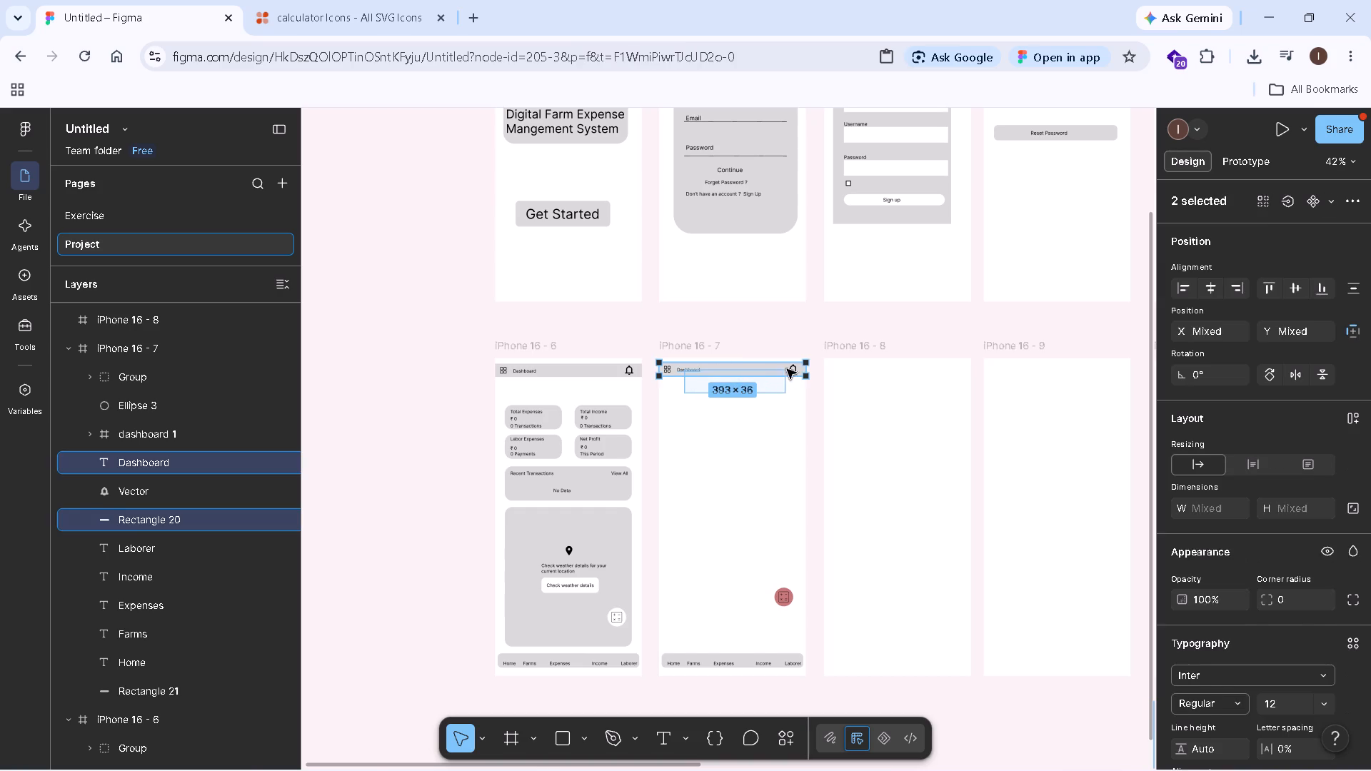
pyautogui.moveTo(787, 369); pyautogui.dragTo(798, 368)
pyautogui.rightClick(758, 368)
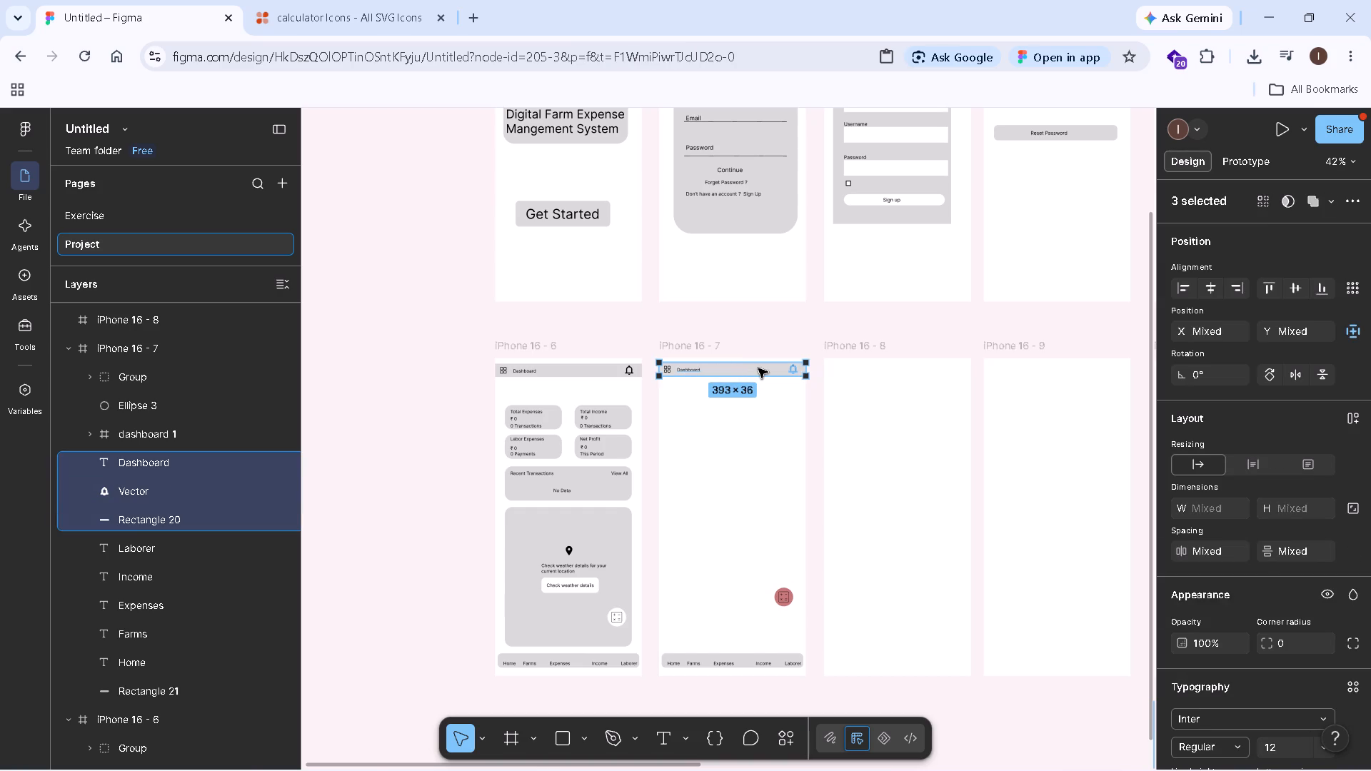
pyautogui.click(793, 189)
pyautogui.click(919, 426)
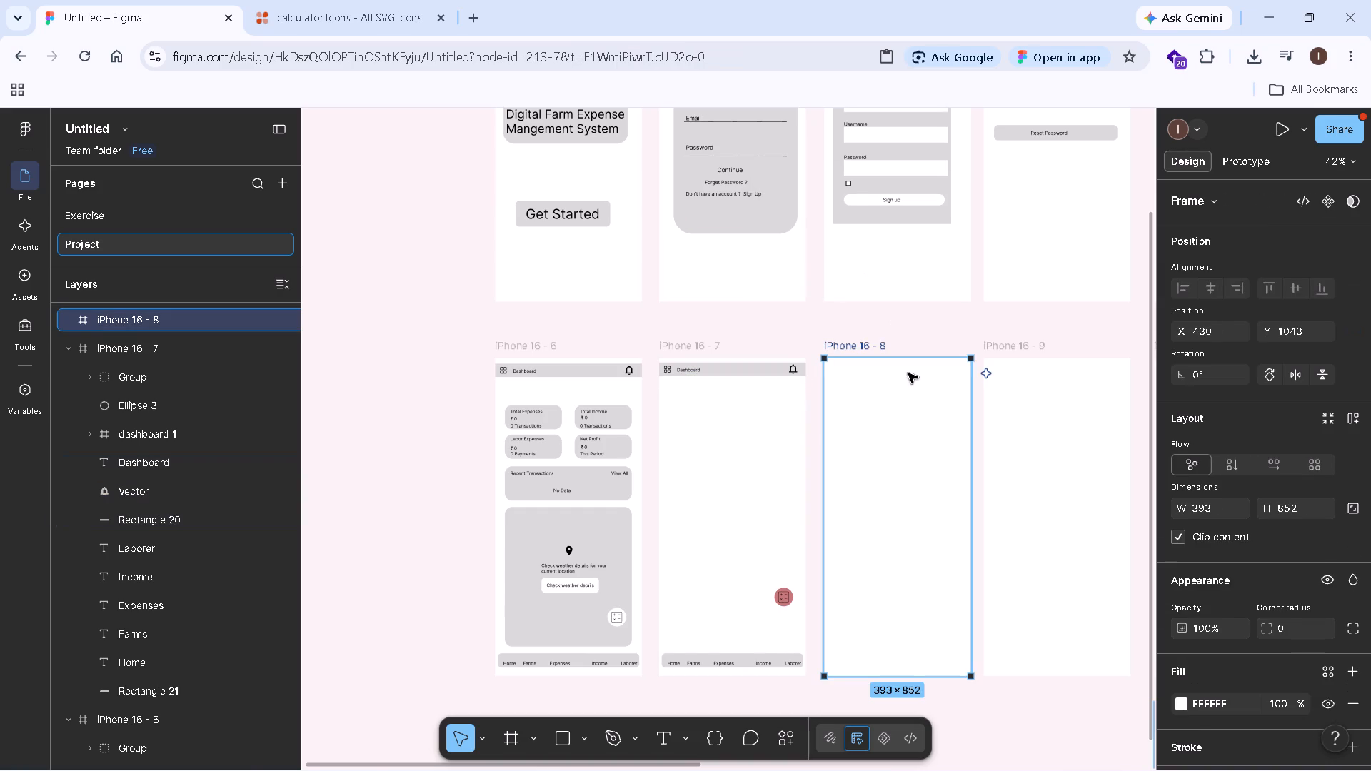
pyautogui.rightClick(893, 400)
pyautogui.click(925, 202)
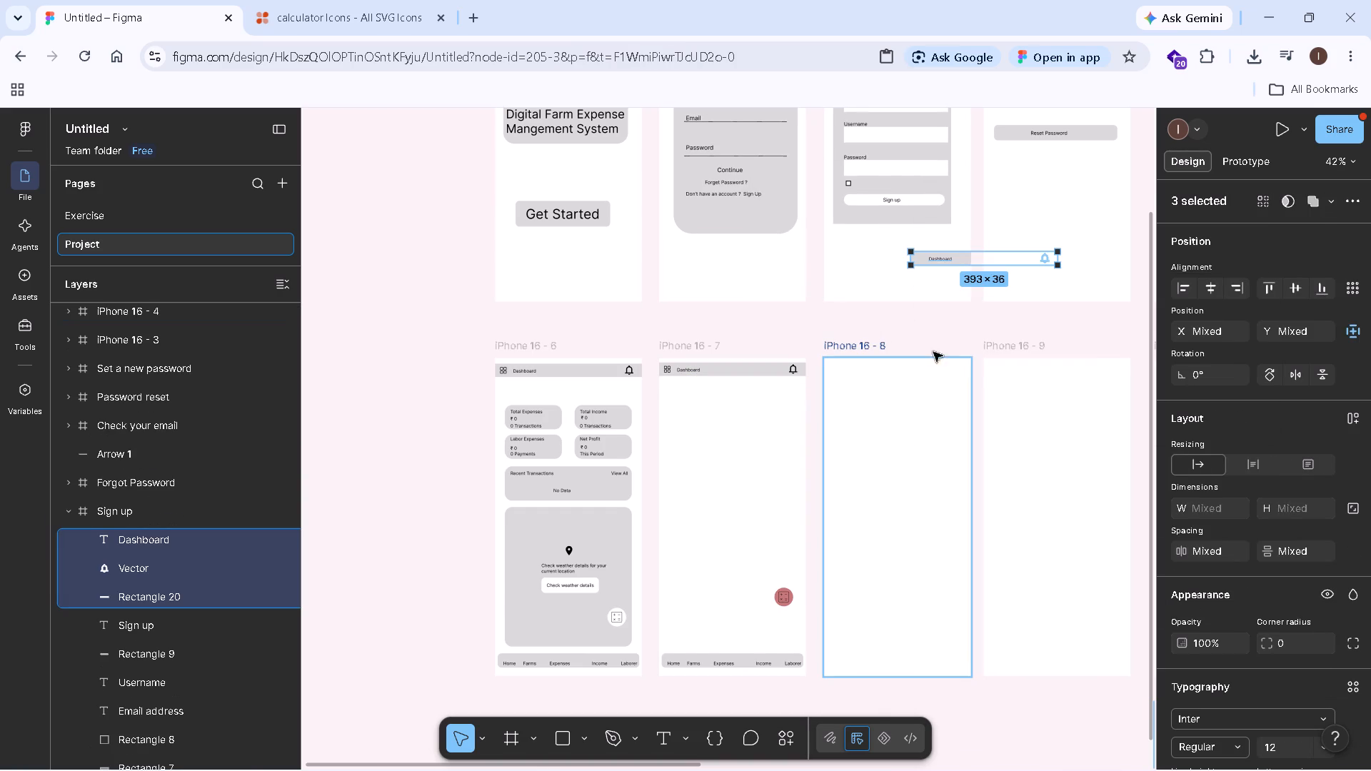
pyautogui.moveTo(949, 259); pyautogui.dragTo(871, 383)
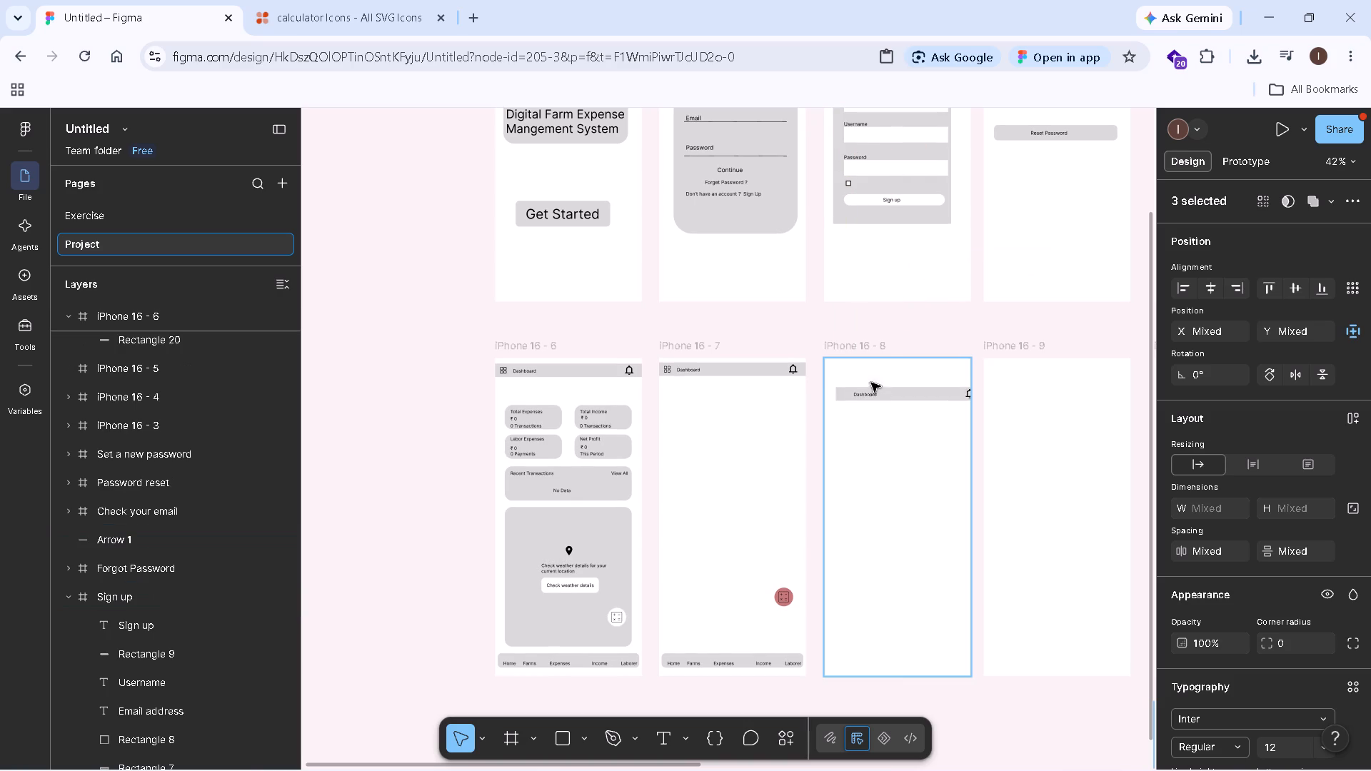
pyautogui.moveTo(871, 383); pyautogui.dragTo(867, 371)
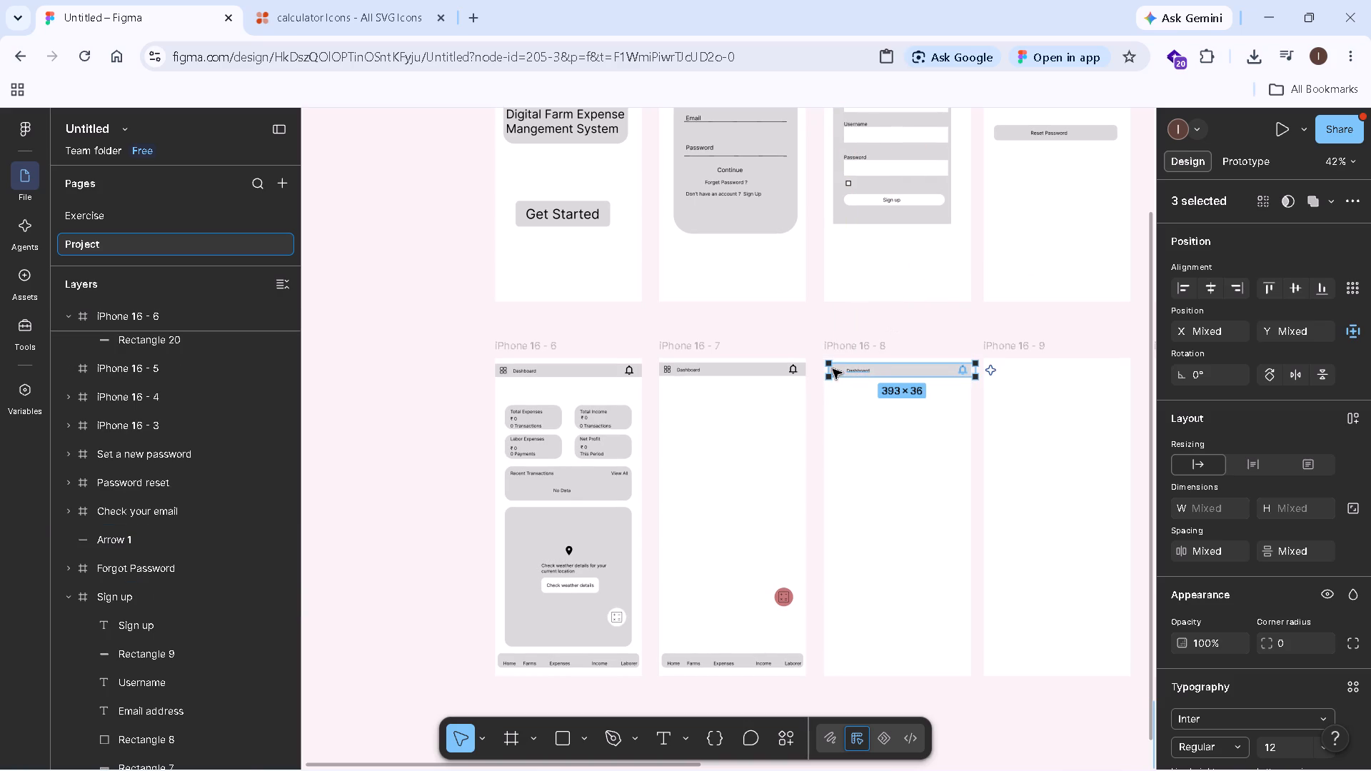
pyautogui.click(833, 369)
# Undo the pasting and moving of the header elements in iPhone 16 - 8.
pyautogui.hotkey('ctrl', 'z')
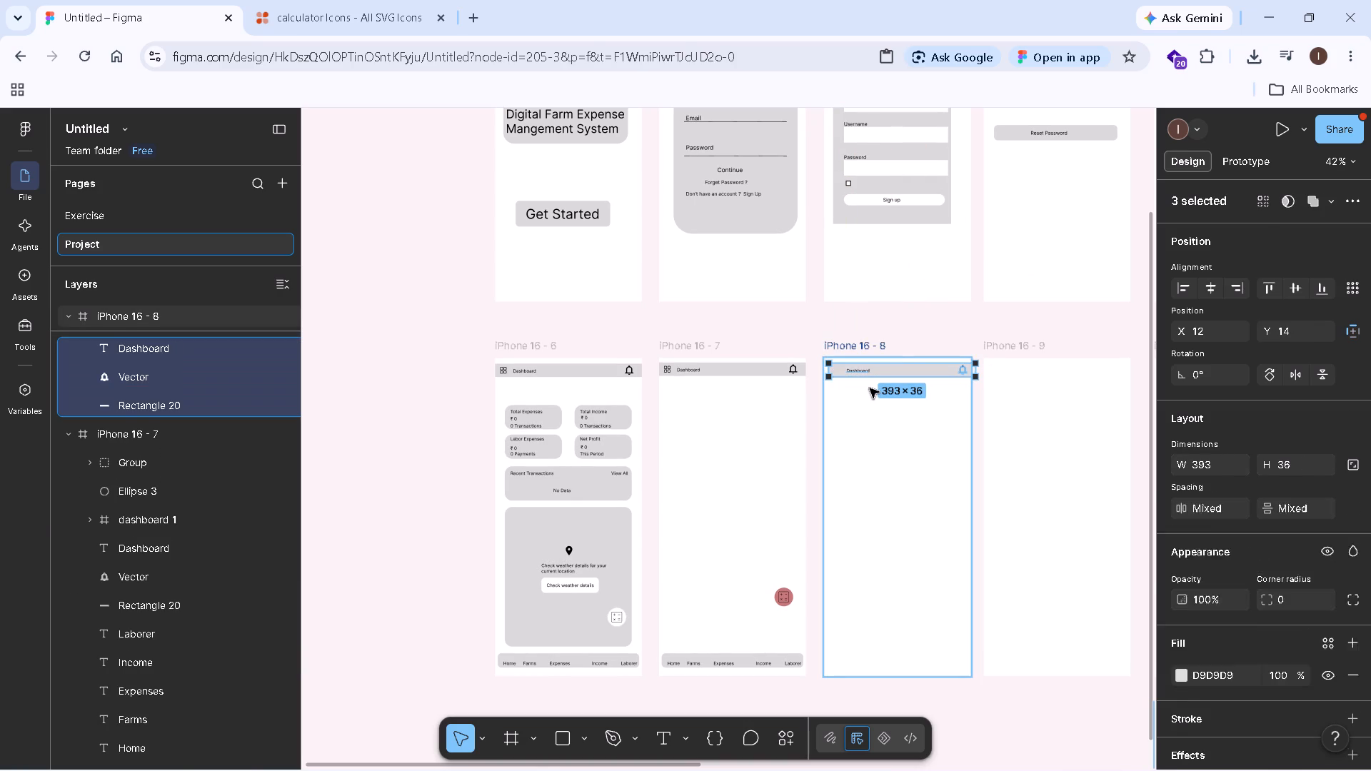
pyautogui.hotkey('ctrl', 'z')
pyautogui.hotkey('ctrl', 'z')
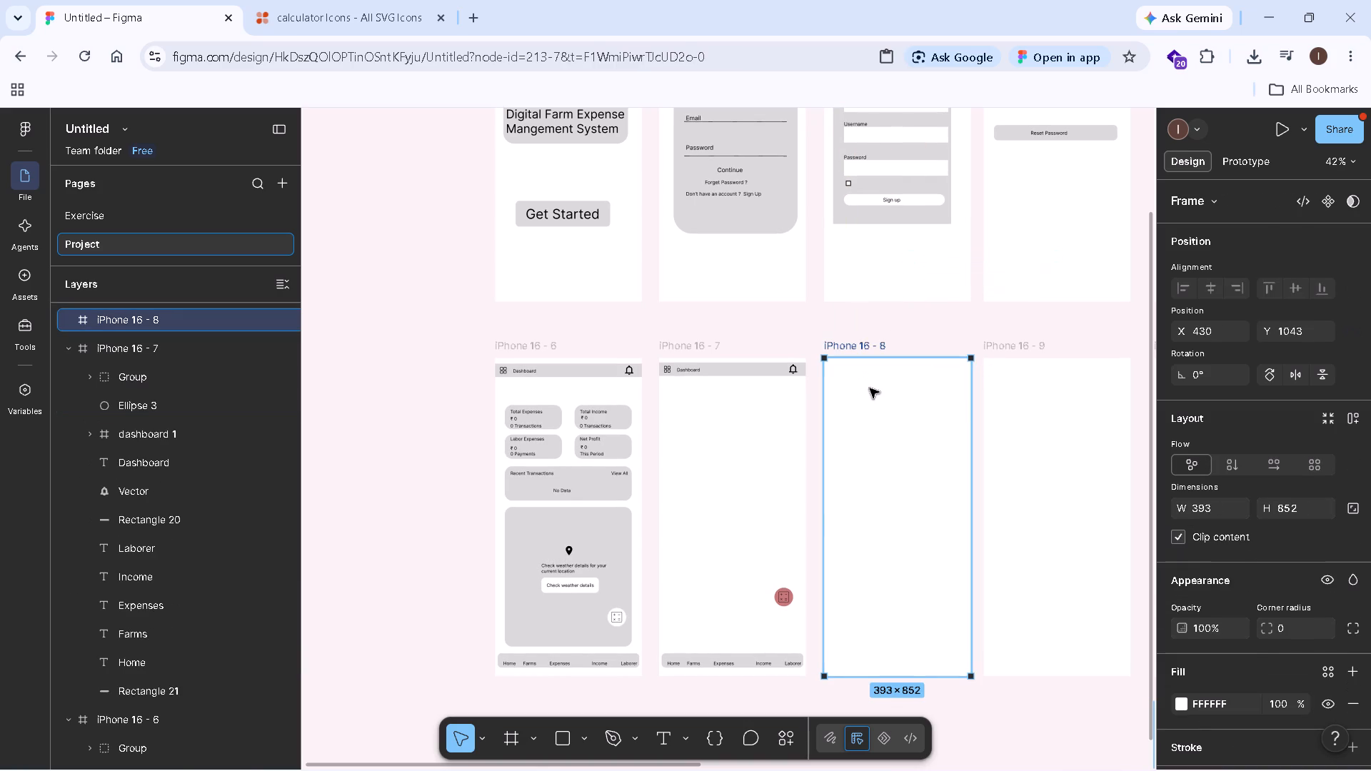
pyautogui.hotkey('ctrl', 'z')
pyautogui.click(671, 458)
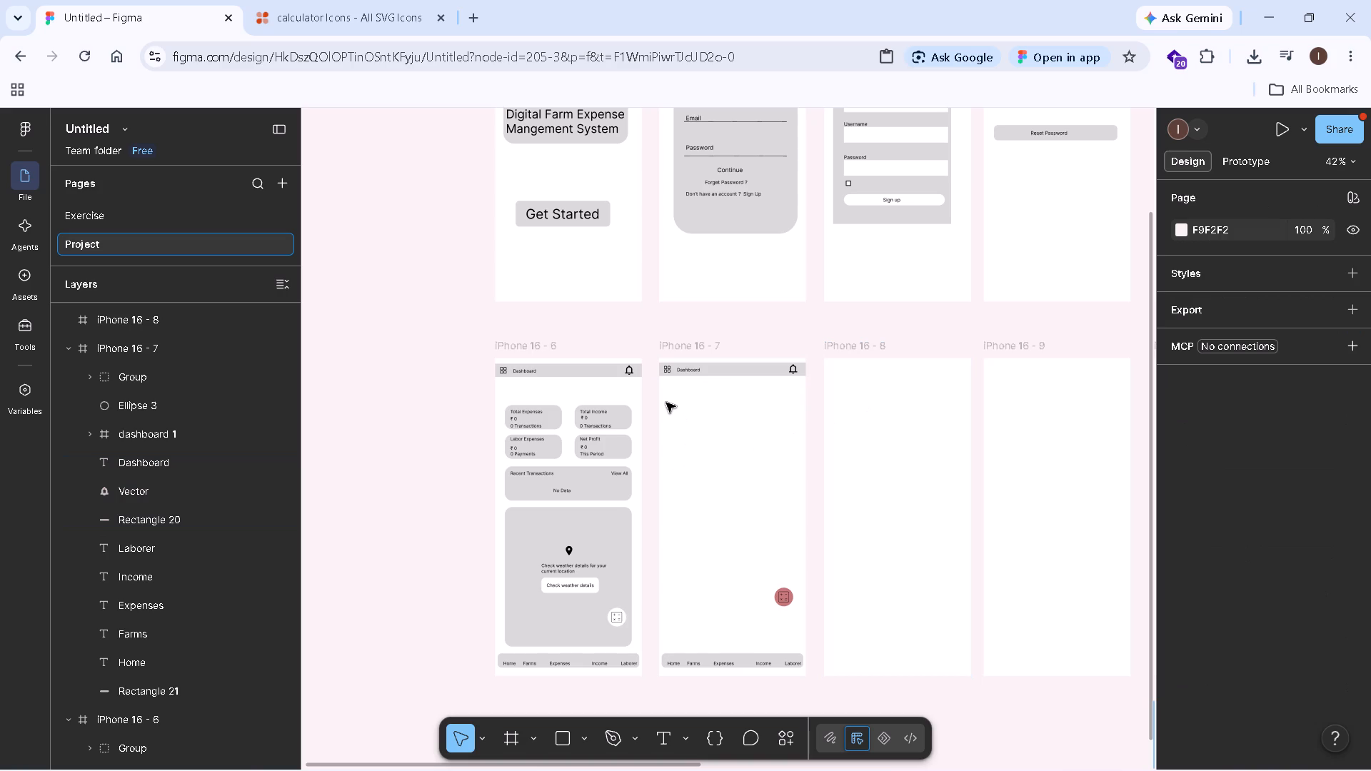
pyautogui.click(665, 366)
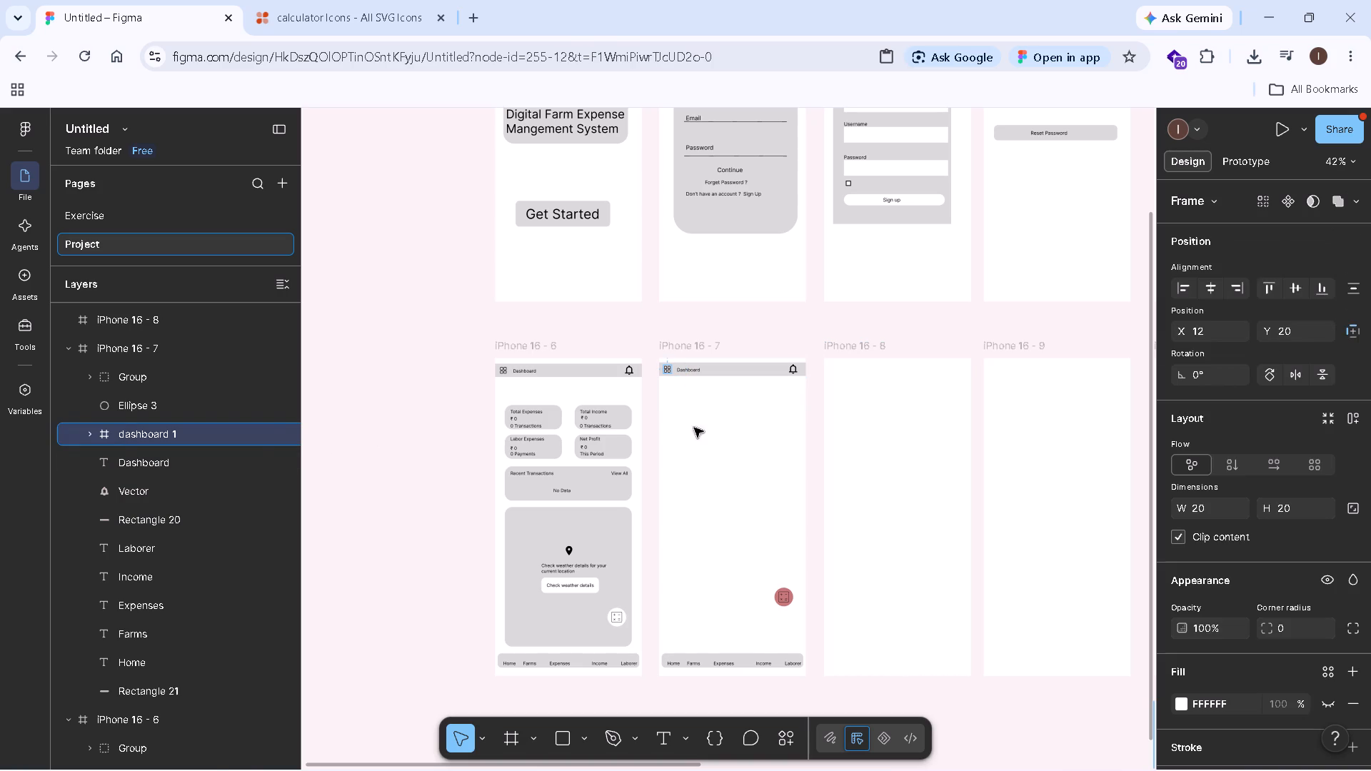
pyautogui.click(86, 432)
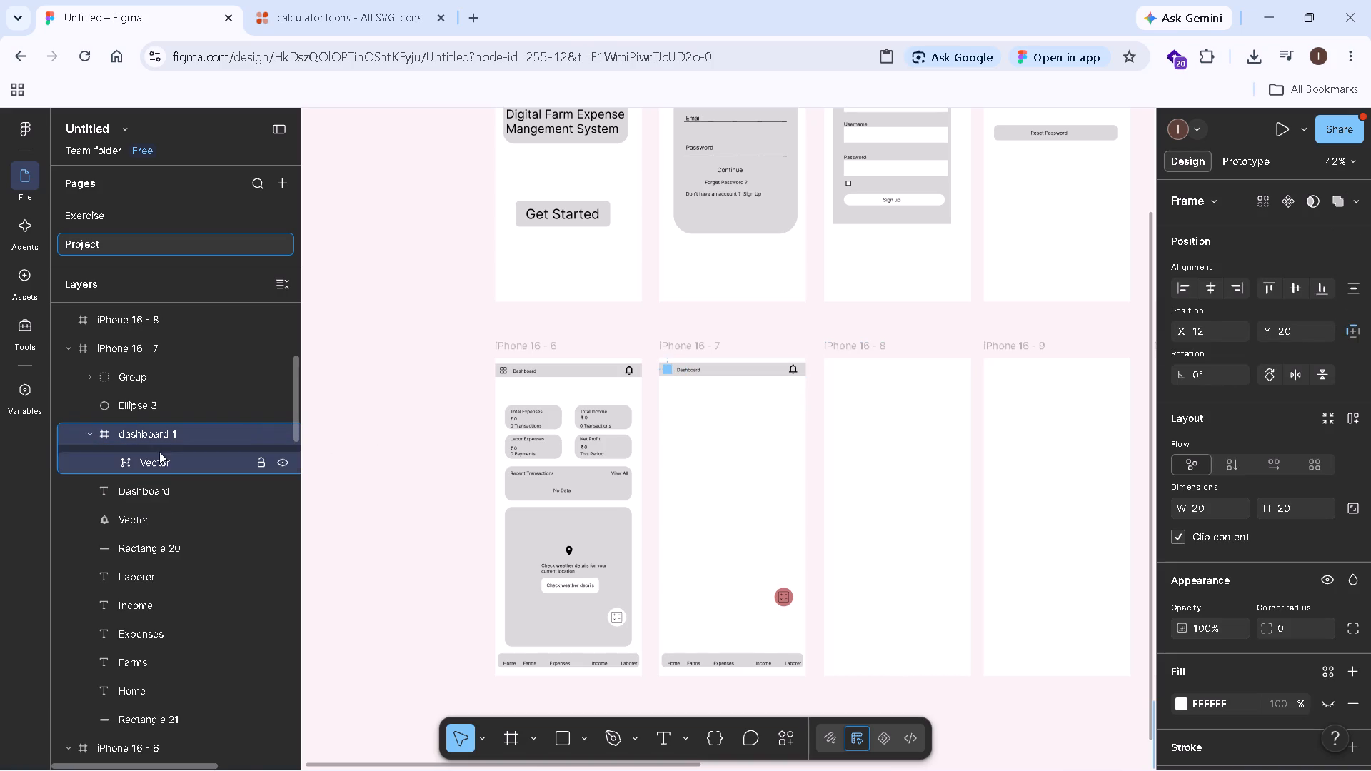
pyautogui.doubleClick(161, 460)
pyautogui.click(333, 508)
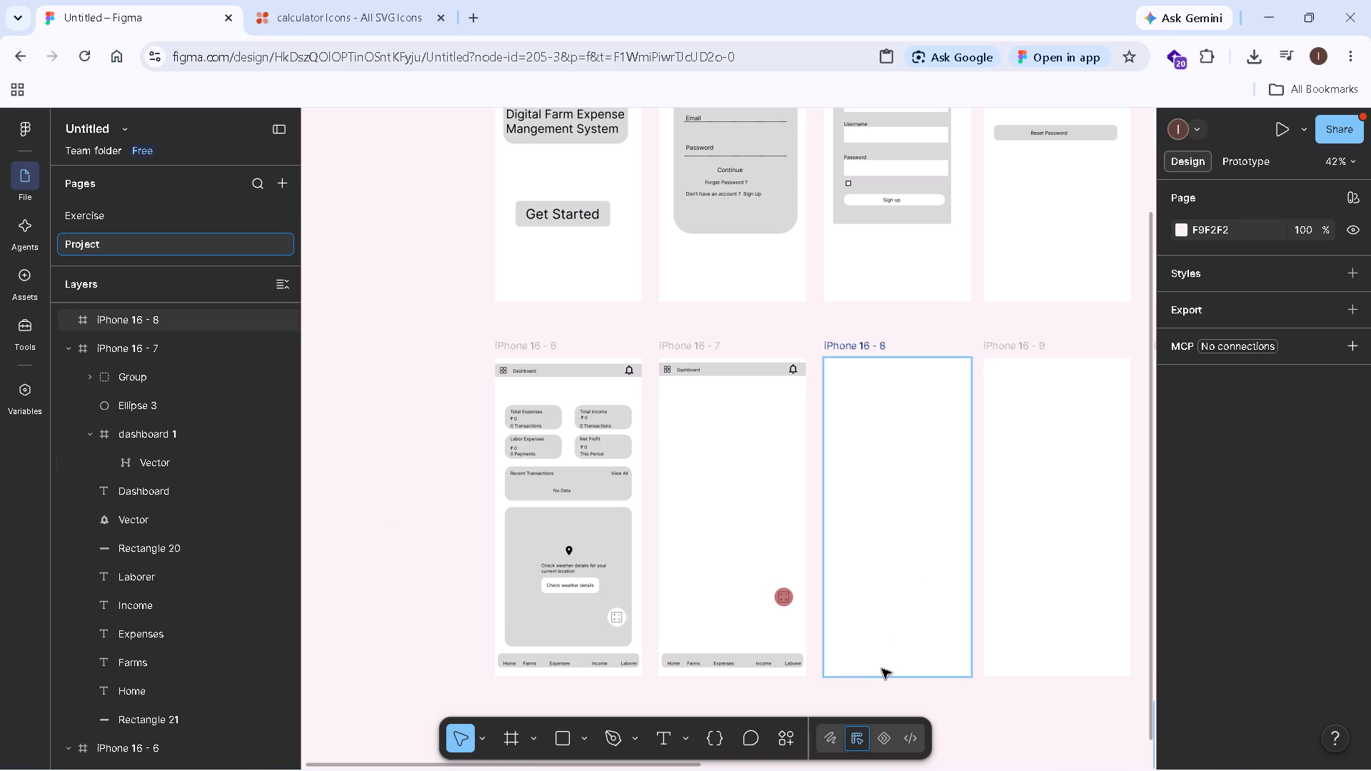
# Rename the iPhone 16 - 6 frame as Dashboard-Home.
pyautogui.keyDown('ctrl'); pyautogui.scroll(5, 876, 667); pyautogui.keyUp('ctrl')
pyautogui.press('h')
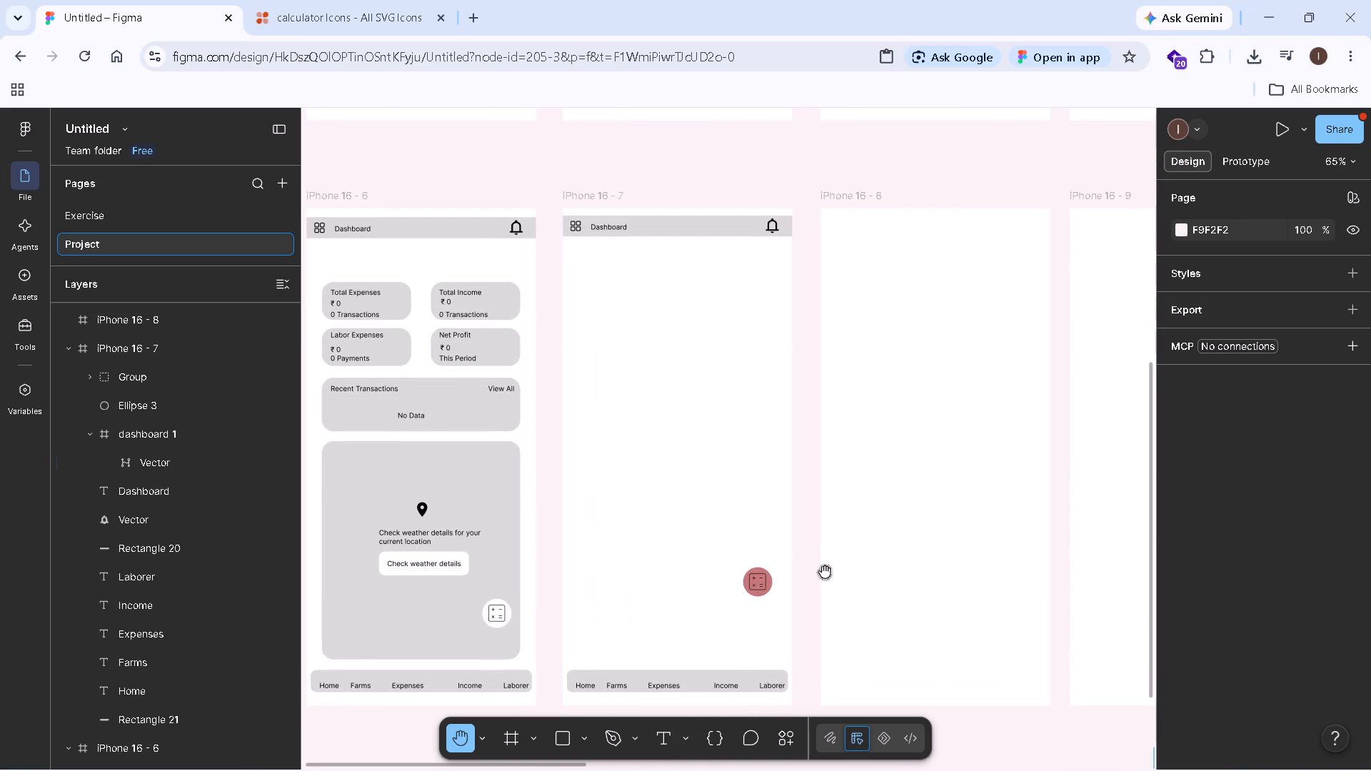
pyautogui.moveTo(785, 559); pyautogui.dragTo(863, 468)
pyautogui.keyDown('ctrl'); pyautogui.scroll(1, 820, 505); pyautogui.keyUp('ctrl')
pyautogui.keyDown('ctrl'); pyautogui.scroll(-1, 819, 505); pyautogui.keyUp('ctrl')
pyautogui.keyDown('ctrl'); pyautogui.scroll(2, 819, 505); pyautogui.keyUp('ctrl')
pyautogui.keyDown('ctrl'); pyautogui.moveTo(739, 475); pyautogui.dragTo(685, 566); pyautogui.keyUp('ctrl')
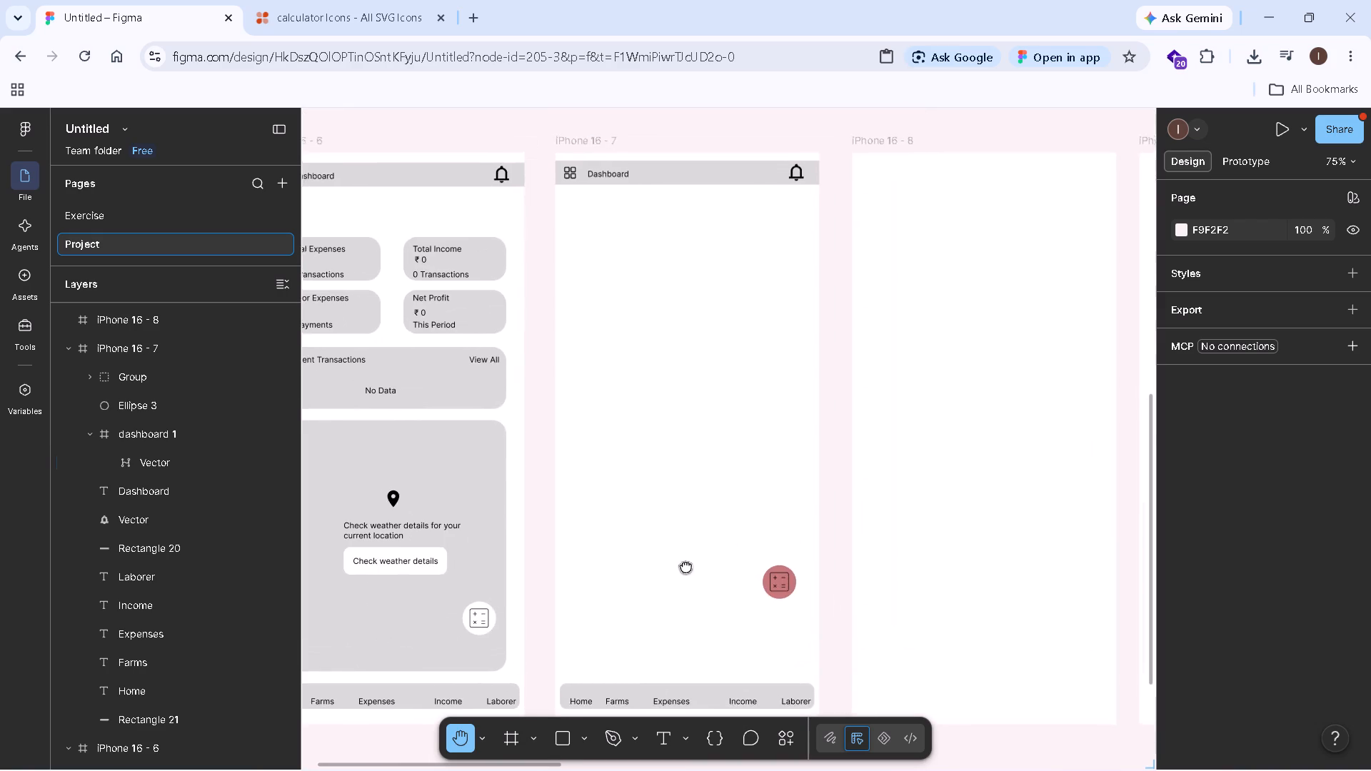
pyautogui.keyDown('ctrl'); pyautogui.moveTo(685, 566); pyautogui.dragTo(768, 590); pyautogui.keyUp('ctrl')
pyautogui.keyDown('ctrl'); pyautogui.scroll(-2, 809, 592); pyautogui.keyUp('ctrl')
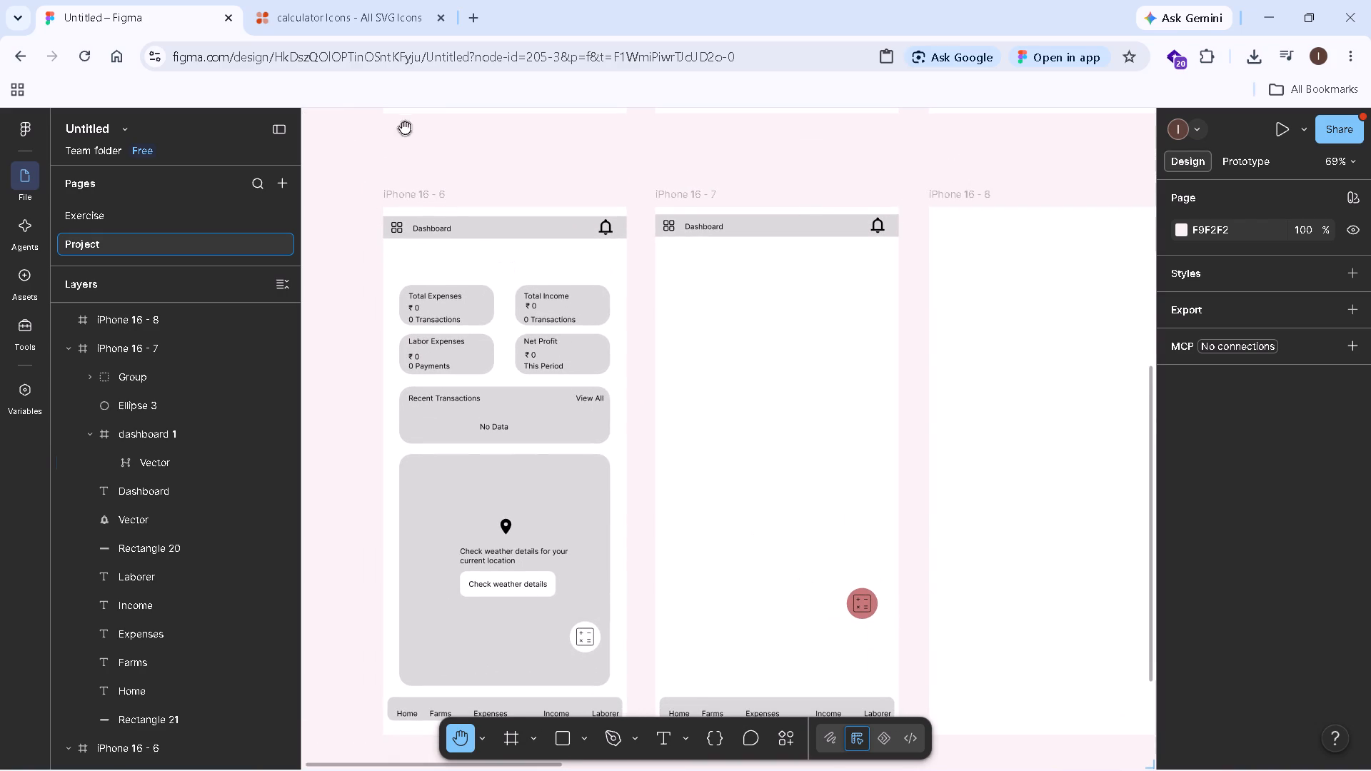
pyautogui.press('v')
pyautogui.click(426, 193)
pyautogui.doubleClick(426, 193)
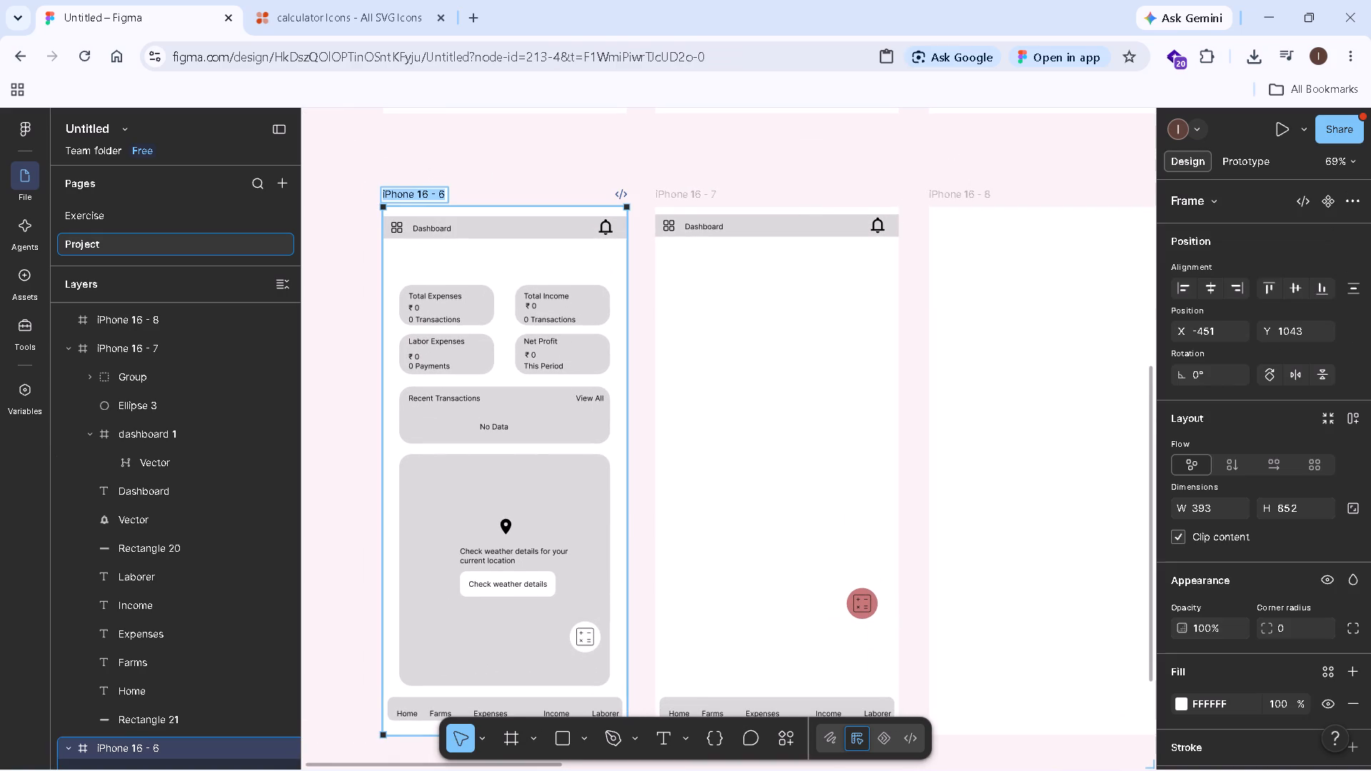
pyautogui.write('Dashboard')
pyautogui.press('-')
pyautogui.write('Home')
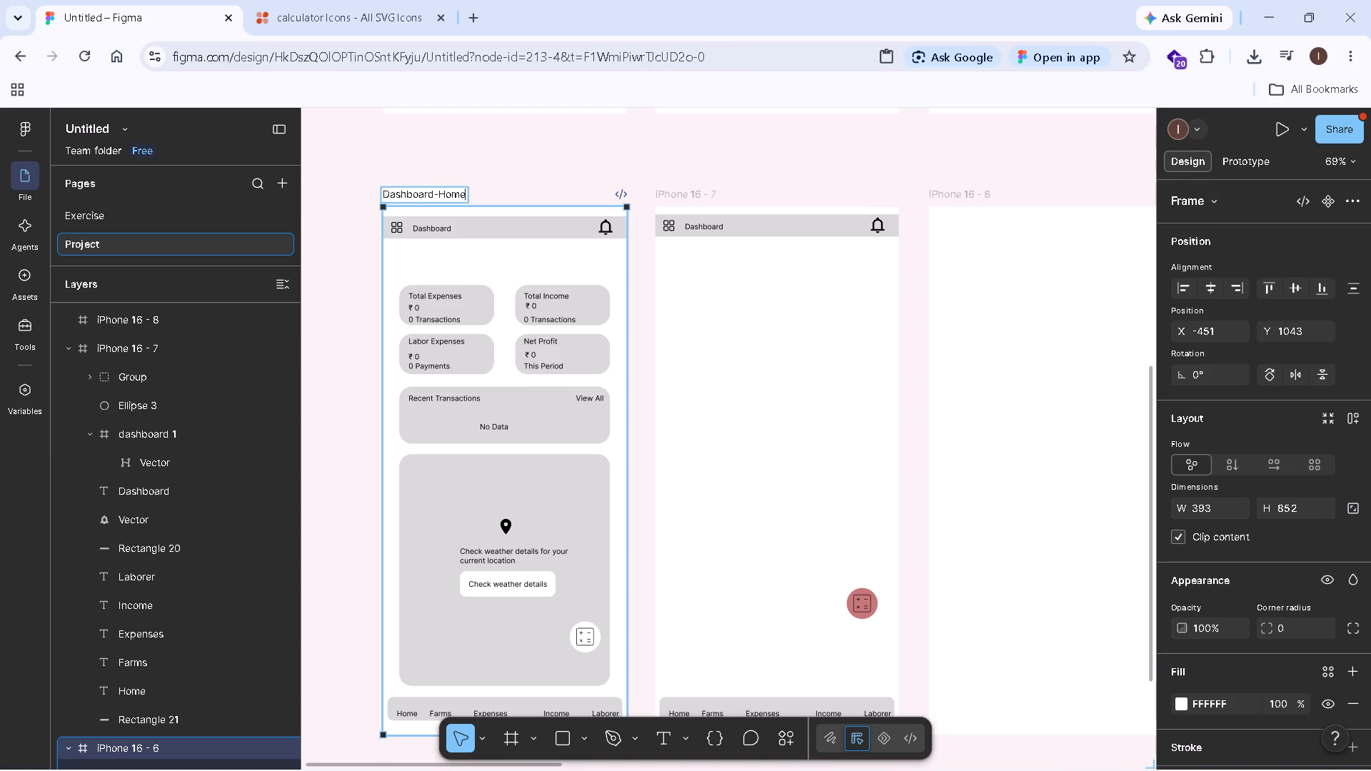
pyautogui.click(354, 288)
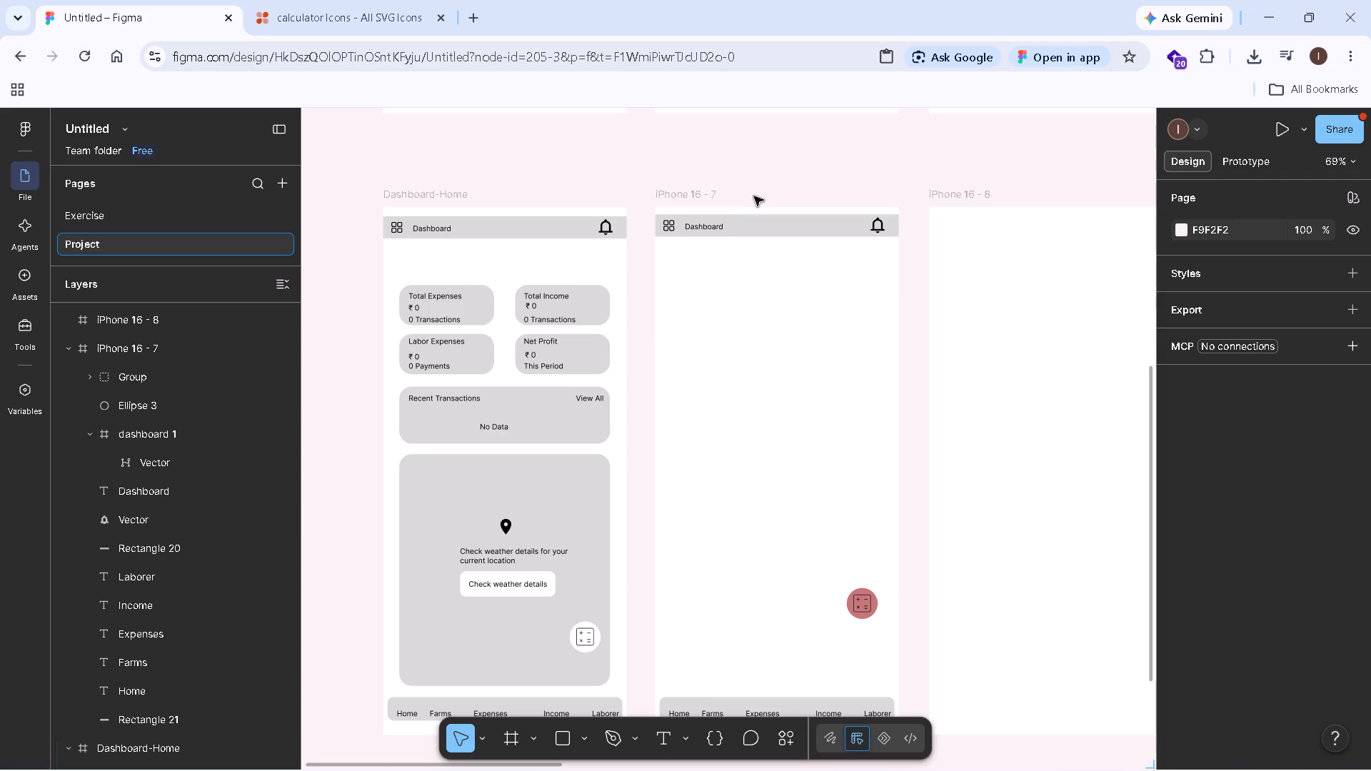
# Rename the iPhone 16 - 7 frame as Dashboard-Farms, reusing the copied name of the Dashboard-Home frame.
pyautogui.doubleClick(695, 201)
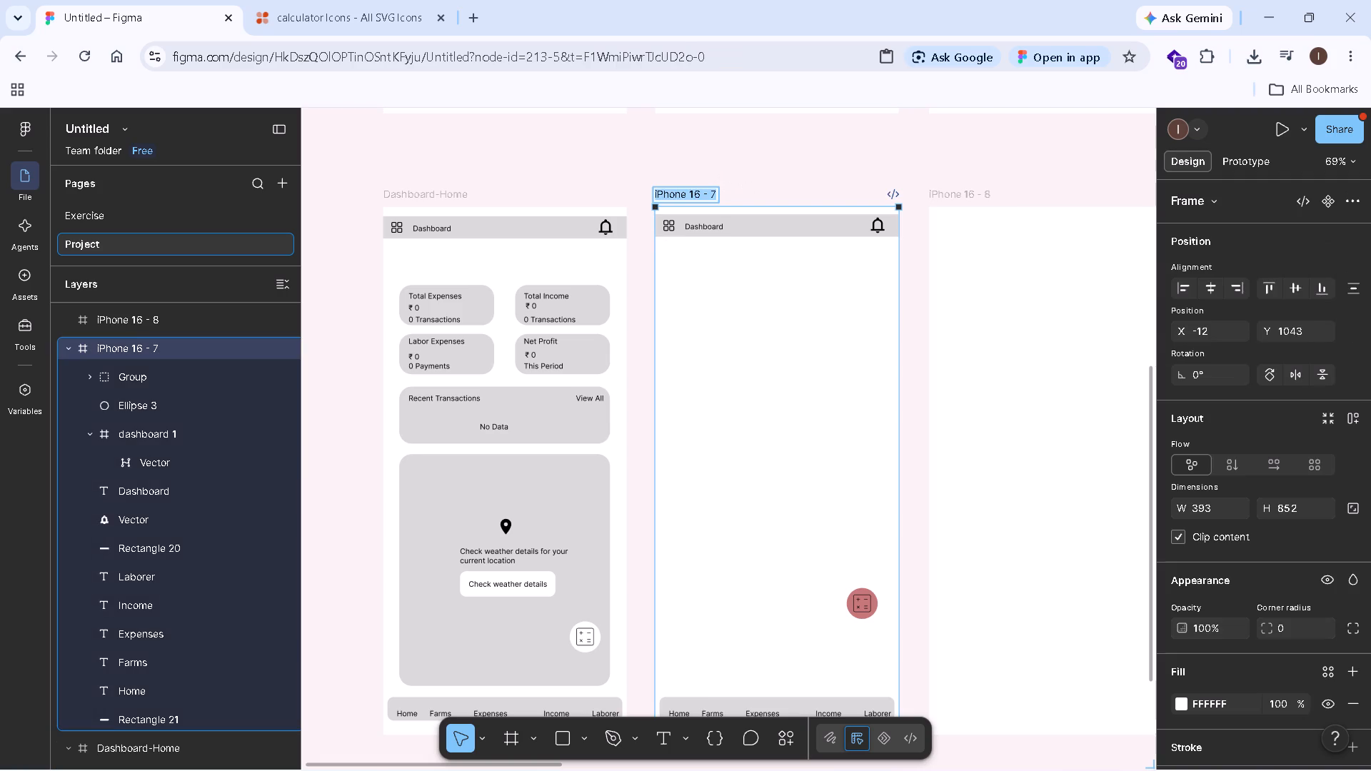
pyautogui.doubleClick(461, 194)
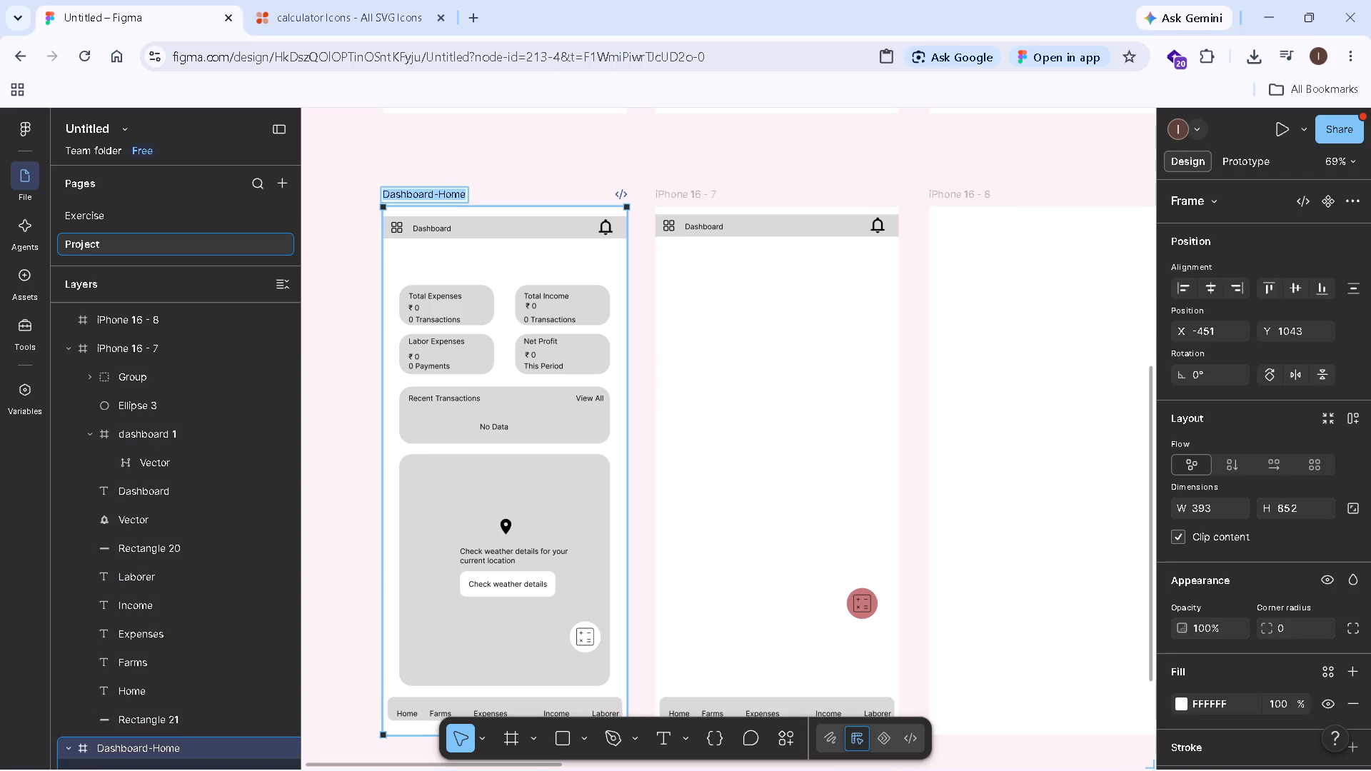
pyautogui.hotkey('ctrl', 'c')
pyautogui.doubleClick(685, 198)
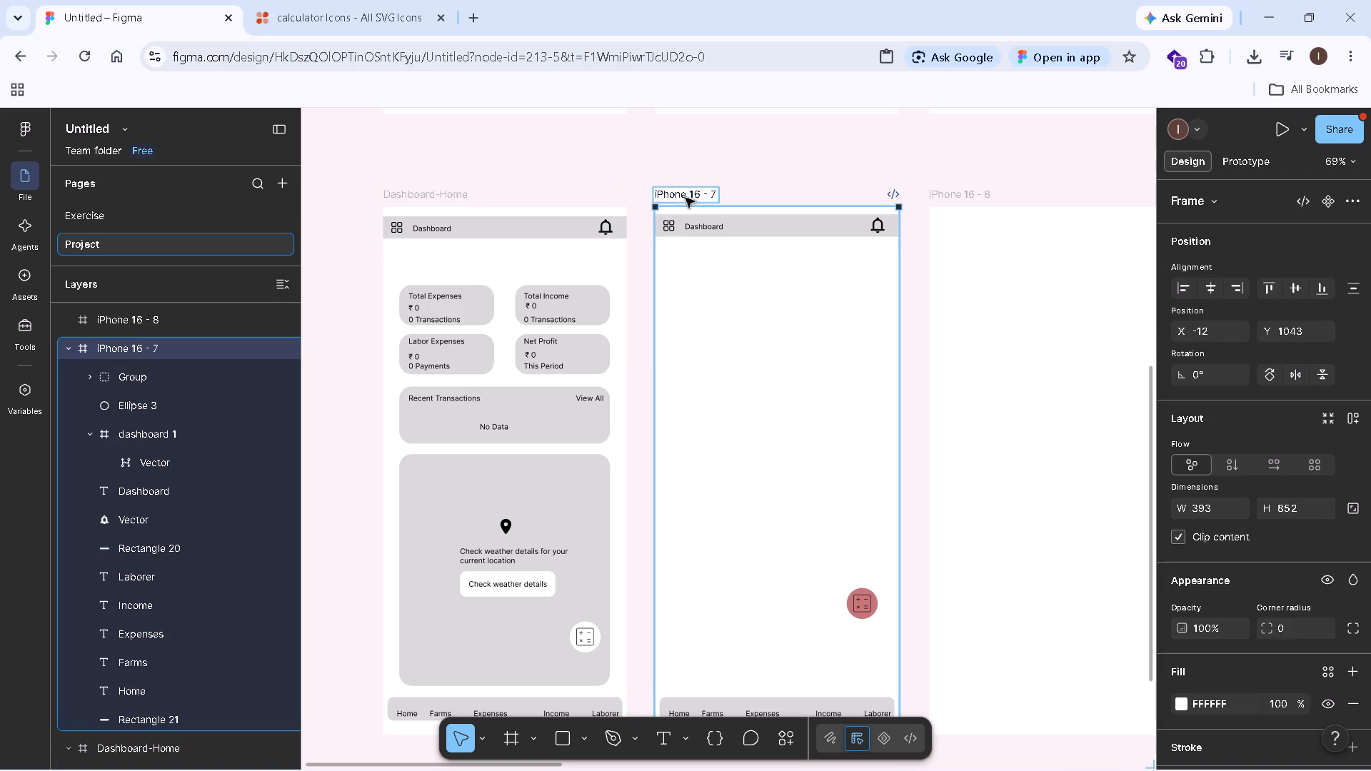
pyautogui.doubleClick(686, 193)
pyautogui.hotkey('ctrl', 'v')
pyautogui.press('BackSpace')
pyautogui.press('BackSpace')
pyautogui.press('BackSpace')
pyautogui.press('BackSpace')
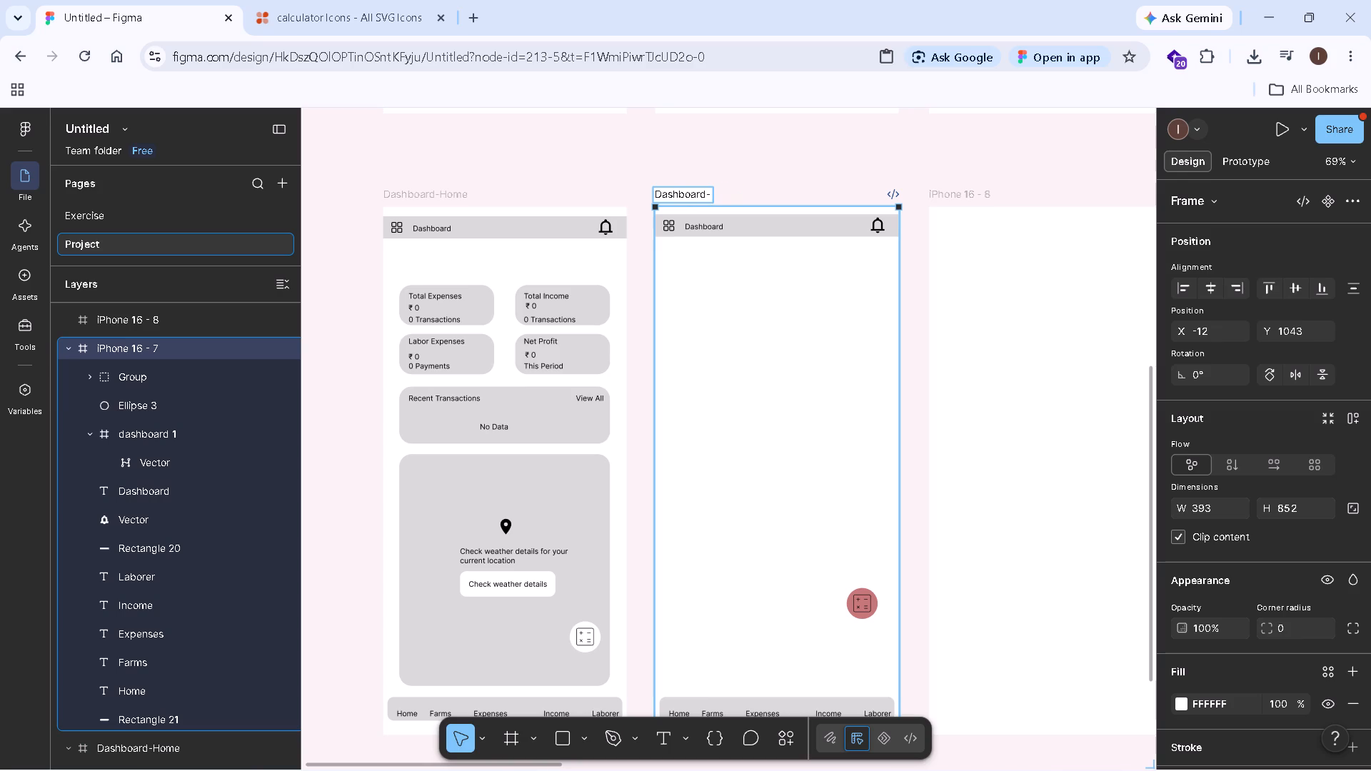
pyautogui.hotkey('shift', 'f')
pyautogui.write('arms')
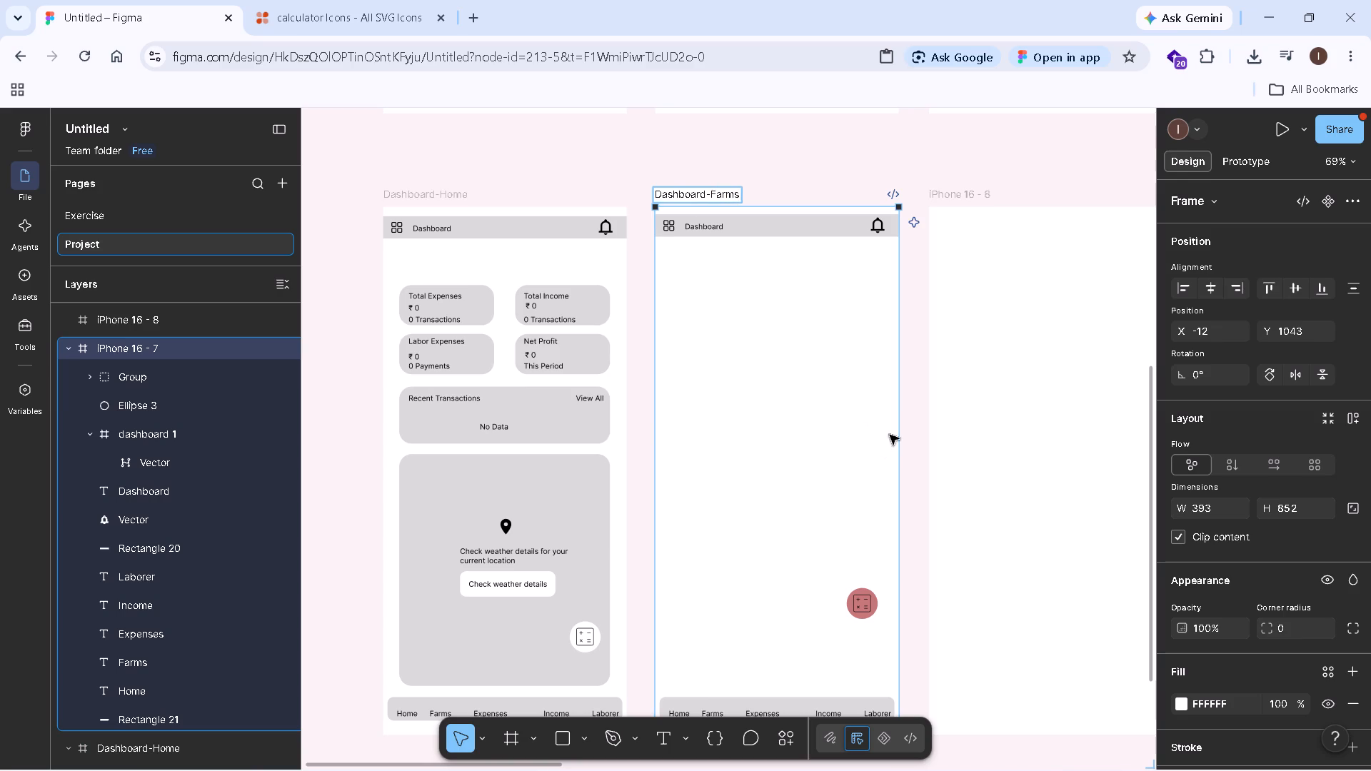
pyautogui.click(918, 183)
# Rename the iPhone 16 - 8 frame as Dashboard-Expenses.
pyautogui.doubleClick(955, 191)
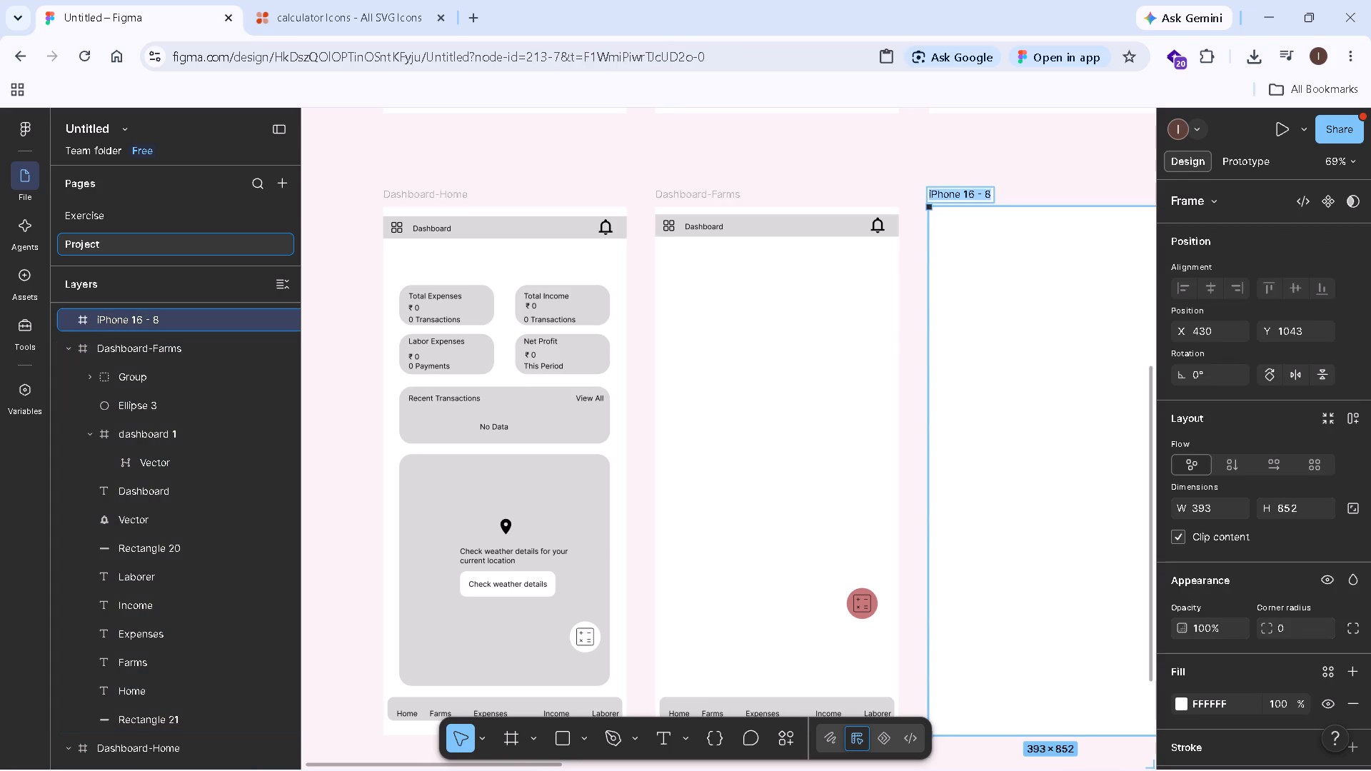
pyautogui.hotkey('ctrl', 'v')
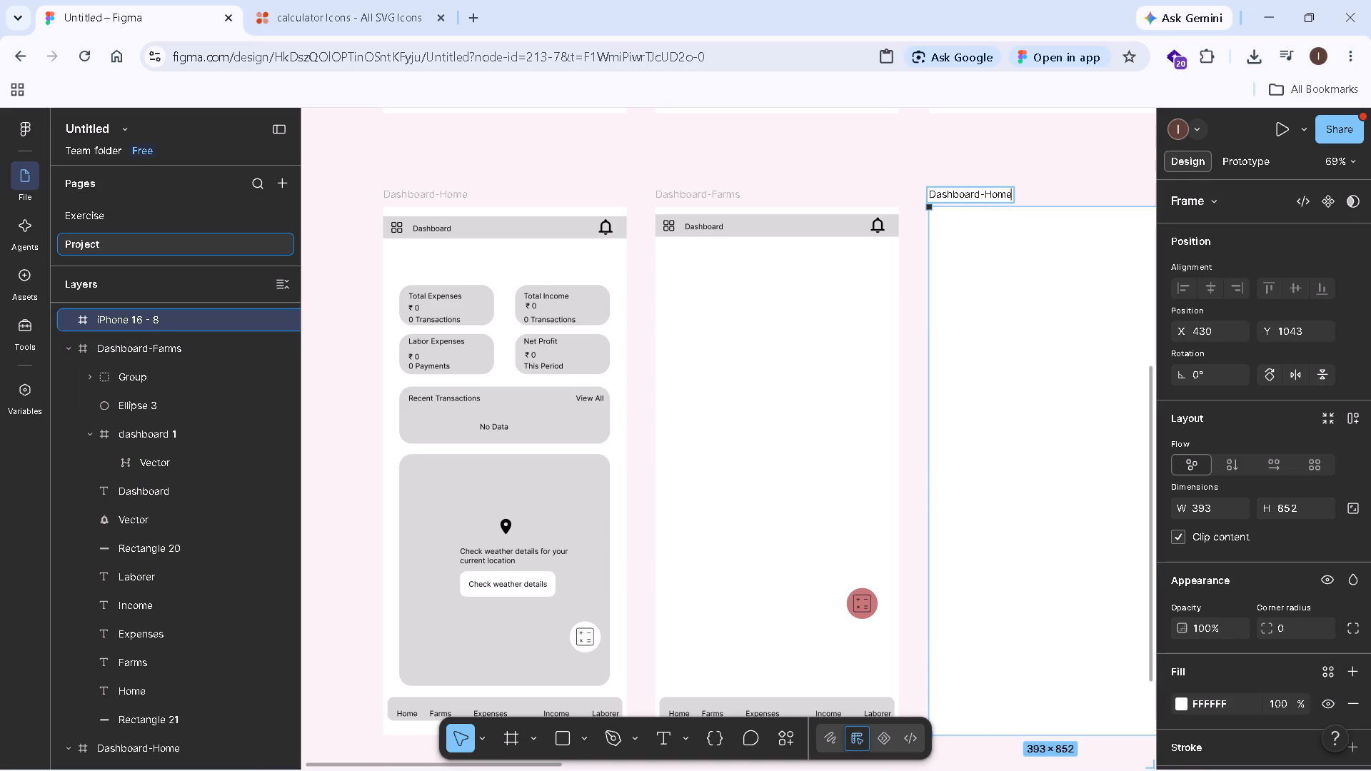
pyautogui.press('BackSpace')
pyautogui.press('BackSpace')
pyautogui.press('BackSpace')
pyautogui.press('BackSpace')
pyautogui.write('Expe')
pyautogui.write('nses')
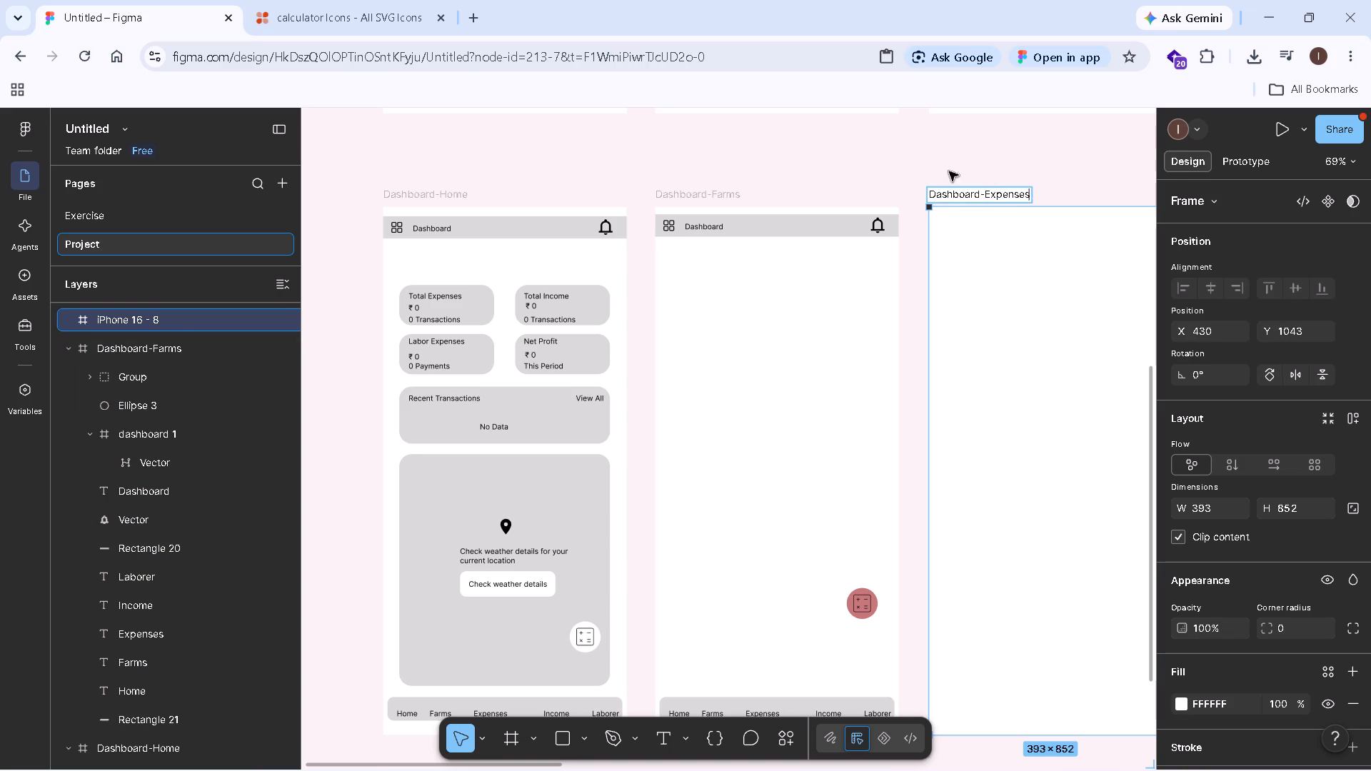
pyautogui.click(729, 186)
pyautogui.click(763, 172)
# Rename the iPhone 16 - 9 frame as Dashboard-Income.
pyautogui.press('h')
pyautogui.moveTo(833, 177); pyautogui.dragTo(555, 251)
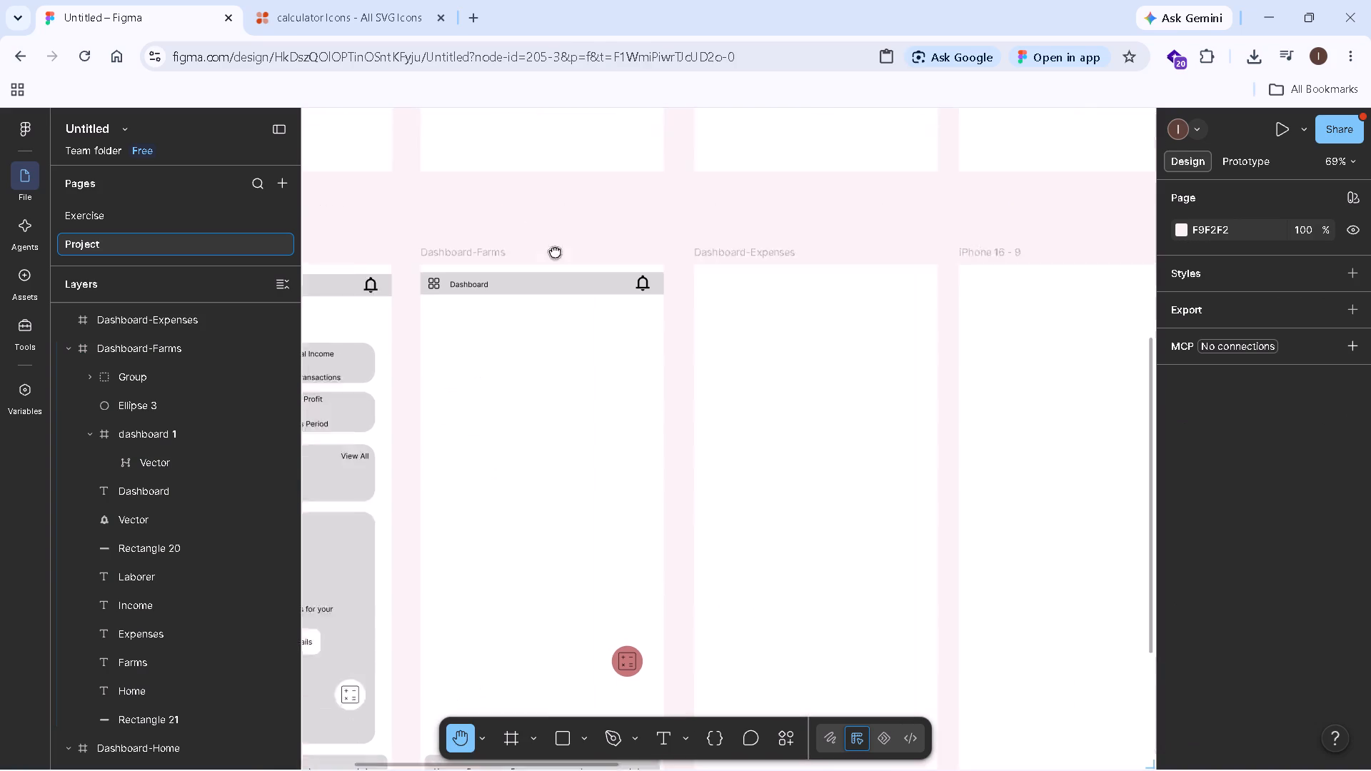
pyautogui.moveTo(555, 251); pyautogui.dragTo(514, 271)
pyautogui.keyDown('ctrl'); pyautogui.scroll(-5, 514, 271); pyautogui.keyUp('ctrl')
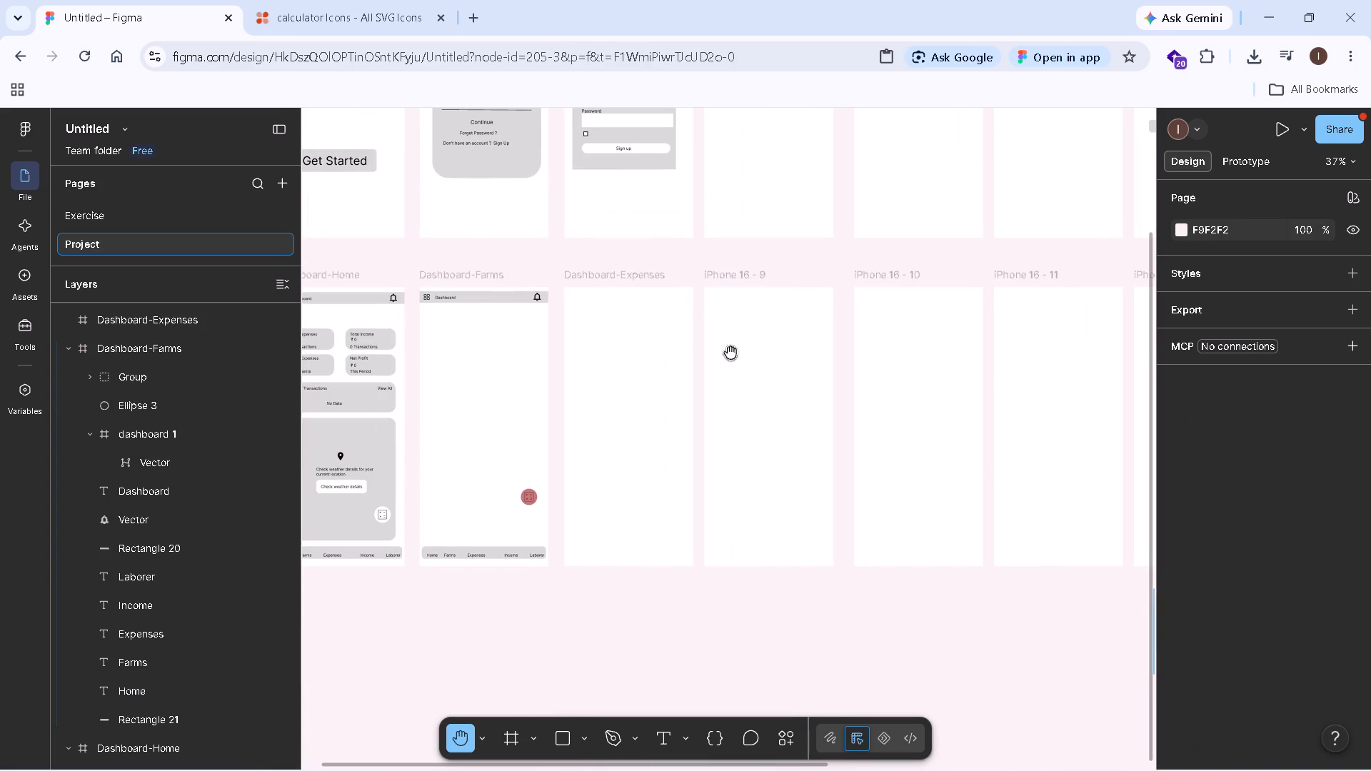
pyautogui.press('v')
pyautogui.doubleClick(751, 276)
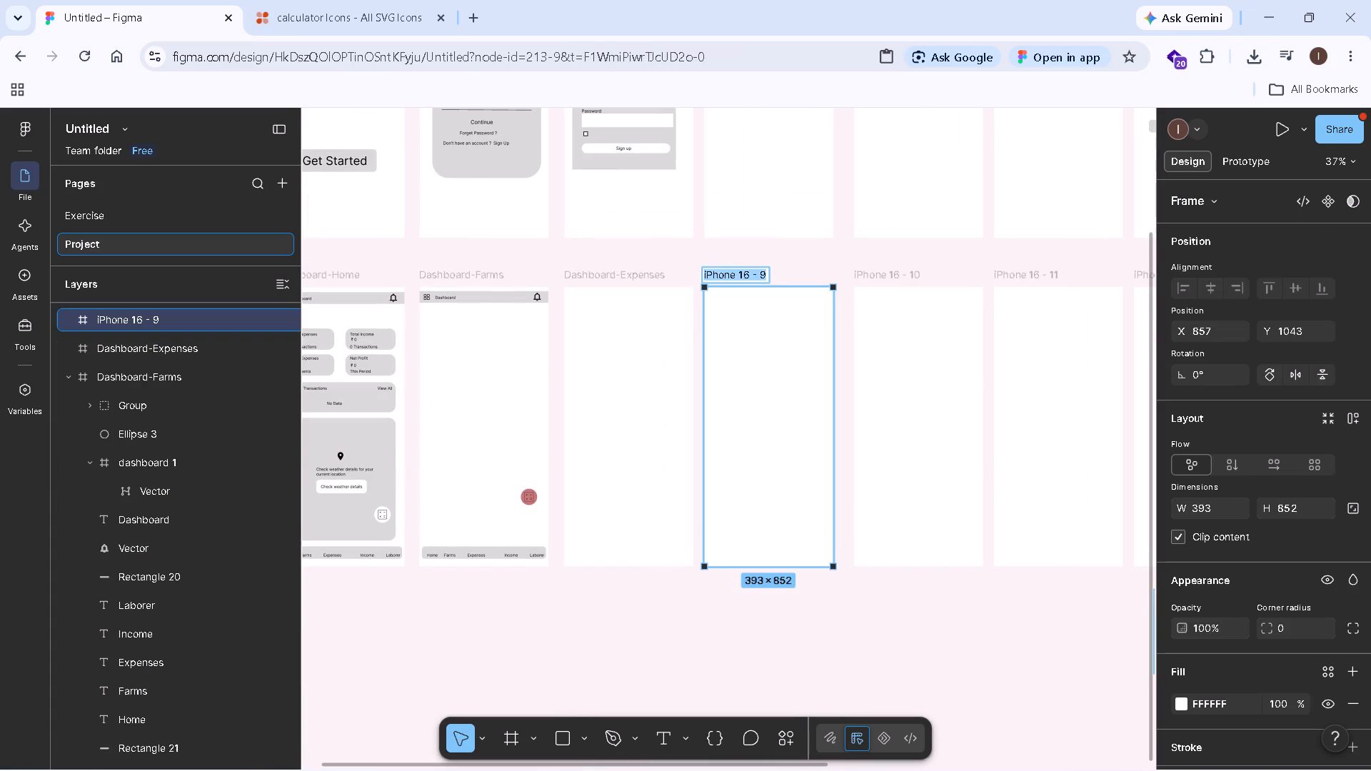
pyautogui.hotkey('ctrl', 'v')
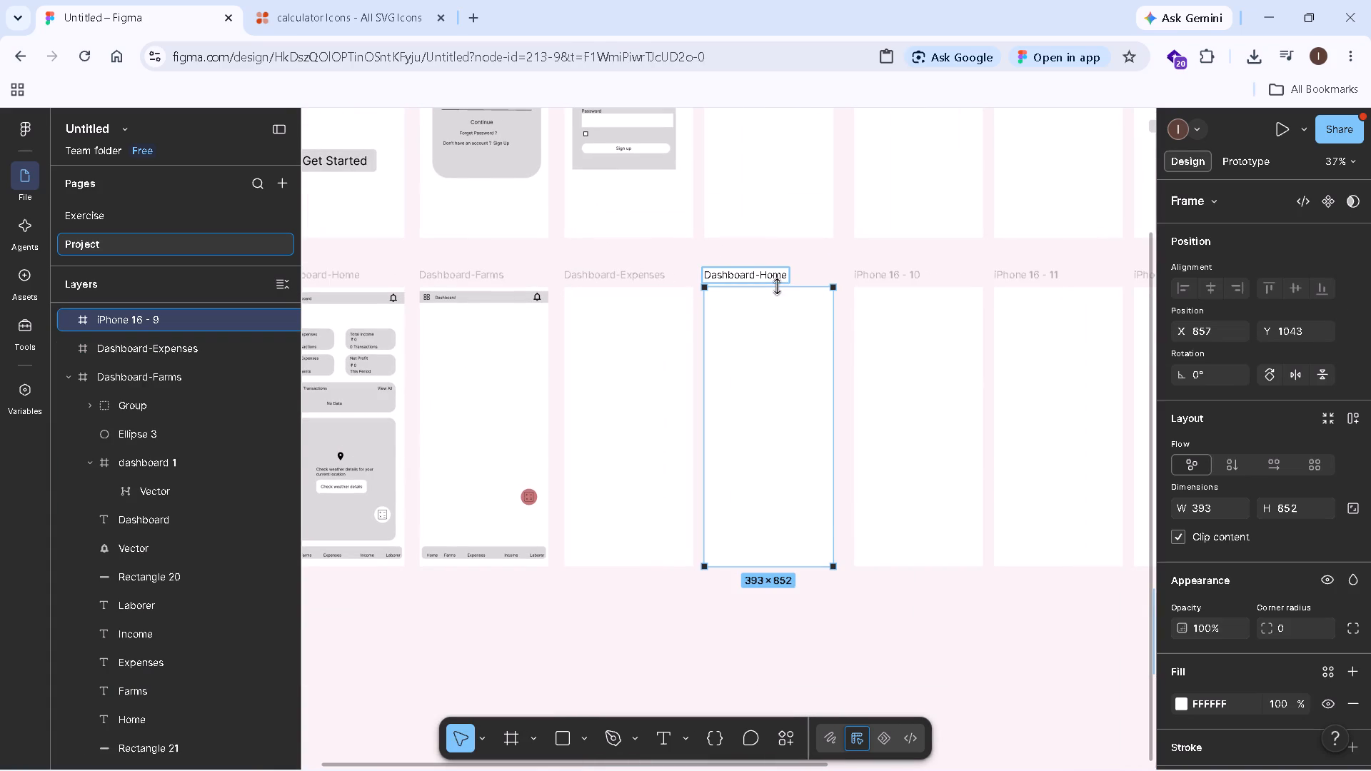
pyautogui.press('BackSpace')
pyautogui.press('BackSpace')
pyautogui.press('BackSpace')
pyautogui.press('BackSpace')
pyautogui.write('Income')
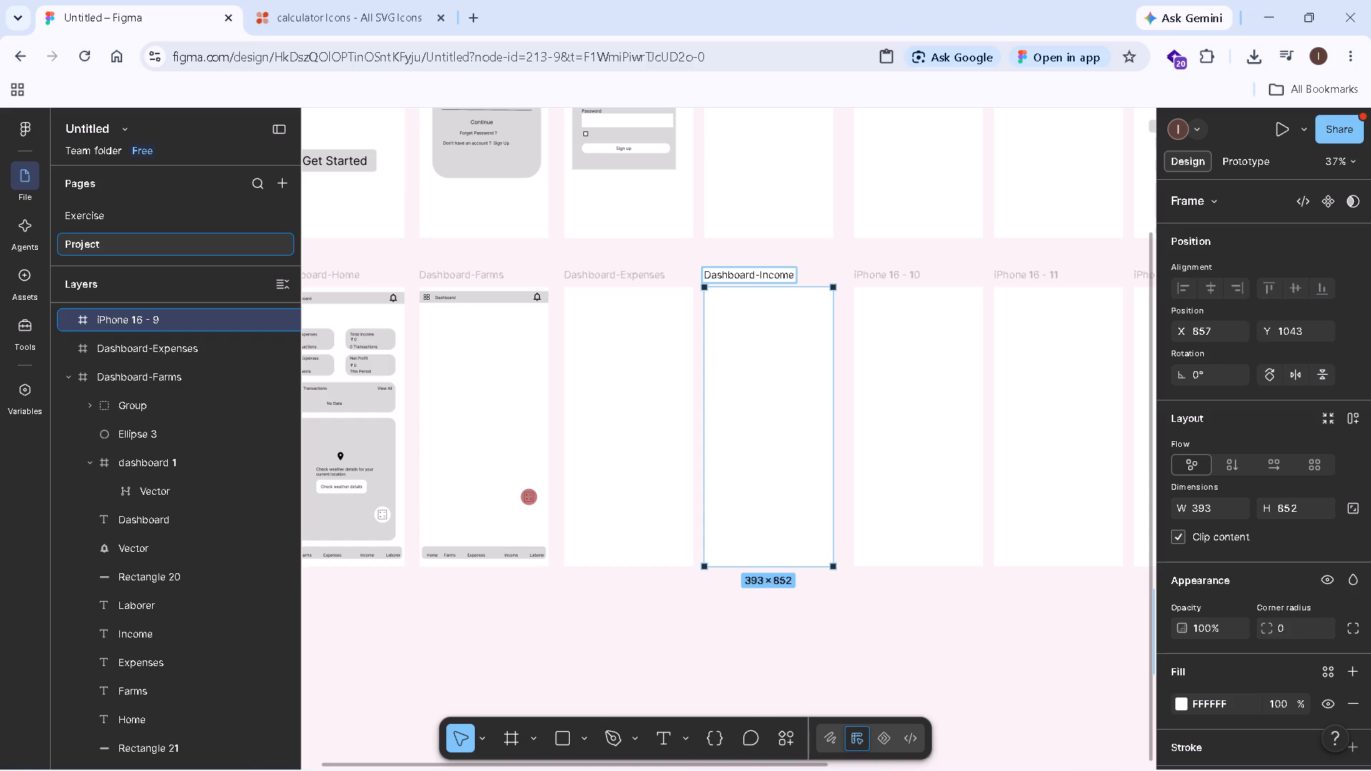
# Rename the iPhone 16 - 10 frame as Dashboard-Laborer.
pyautogui.doubleClick(888, 276)
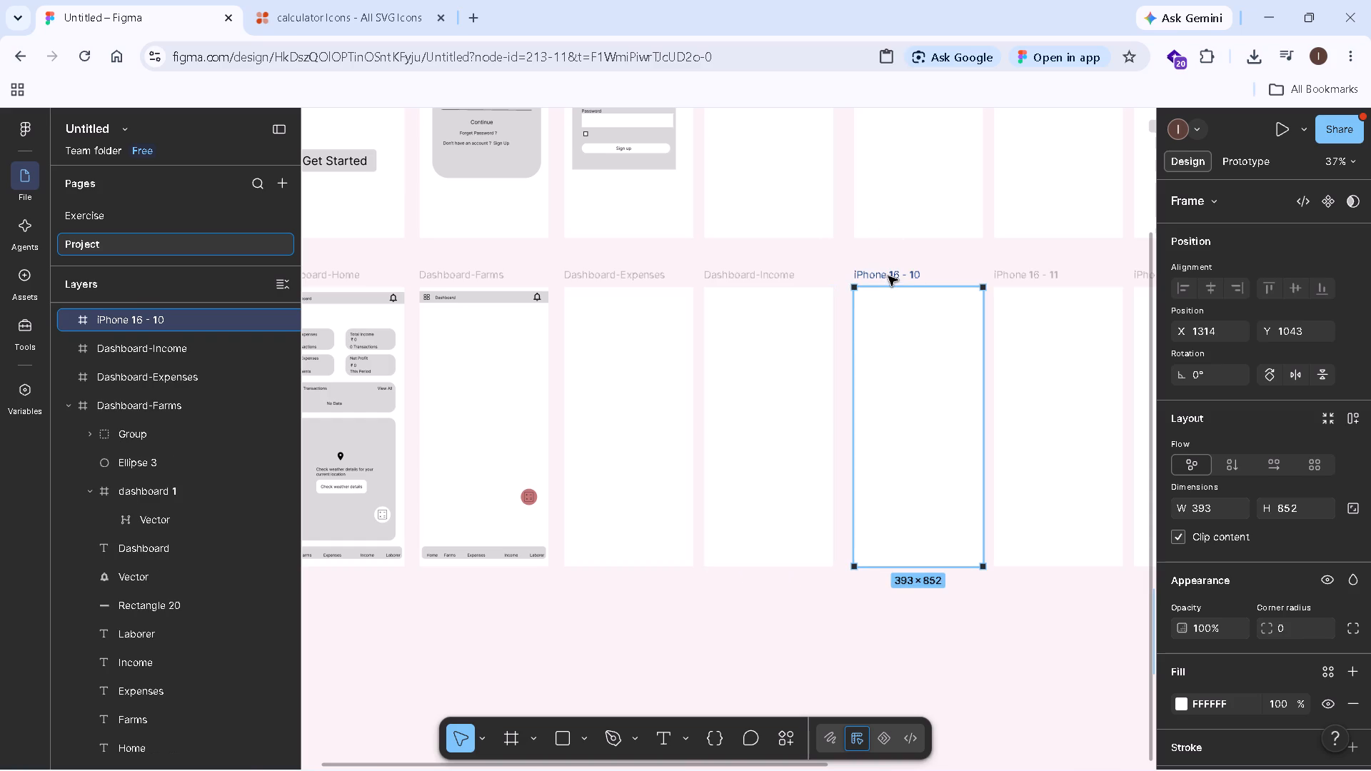
pyautogui.doubleClick(895, 272)
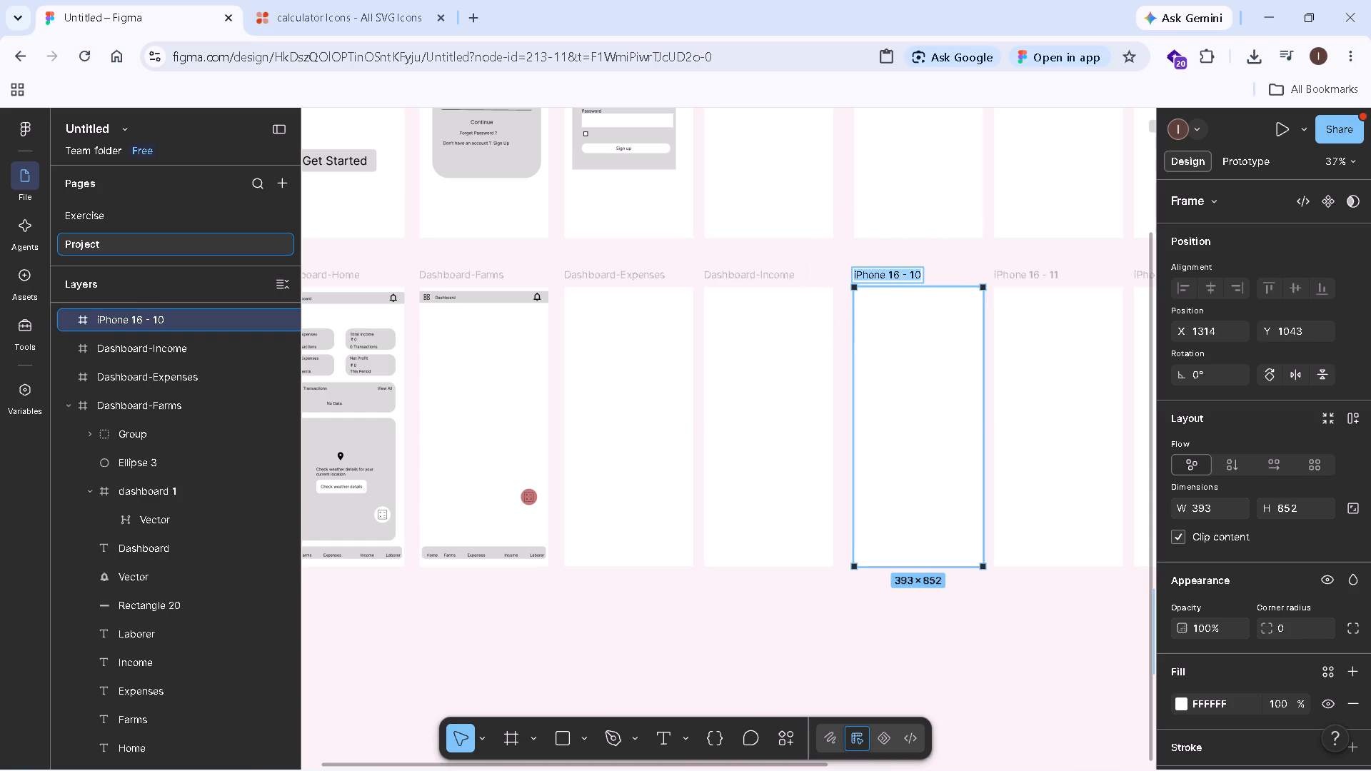
pyautogui.hotkey('ctrl', 'v')
pyautogui.press('BackSpace')
pyautogui.press('BackSpace')
pyautogui.press('BackSpace')
pyautogui.press('BackSpace')
pyautogui.write('Laborer')
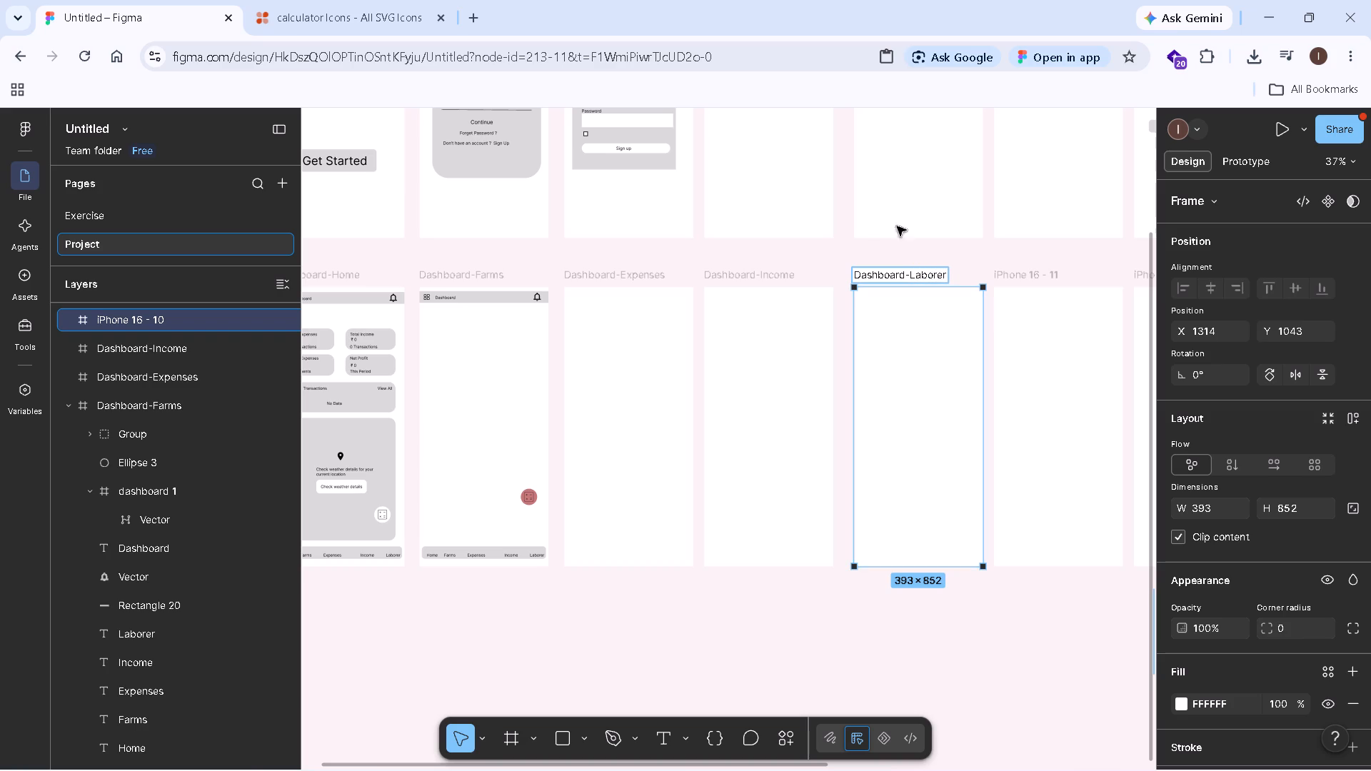
pyautogui.click(833, 258)
# Review the overall arrangement of the app screens, then examine the Dashboard-Home and Dashboard-Farms frames up close.
pyautogui.keyDown('ctrl'); pyautogui.scroll(-6, 853, 467); pyautogui.keyUp('ctrl')
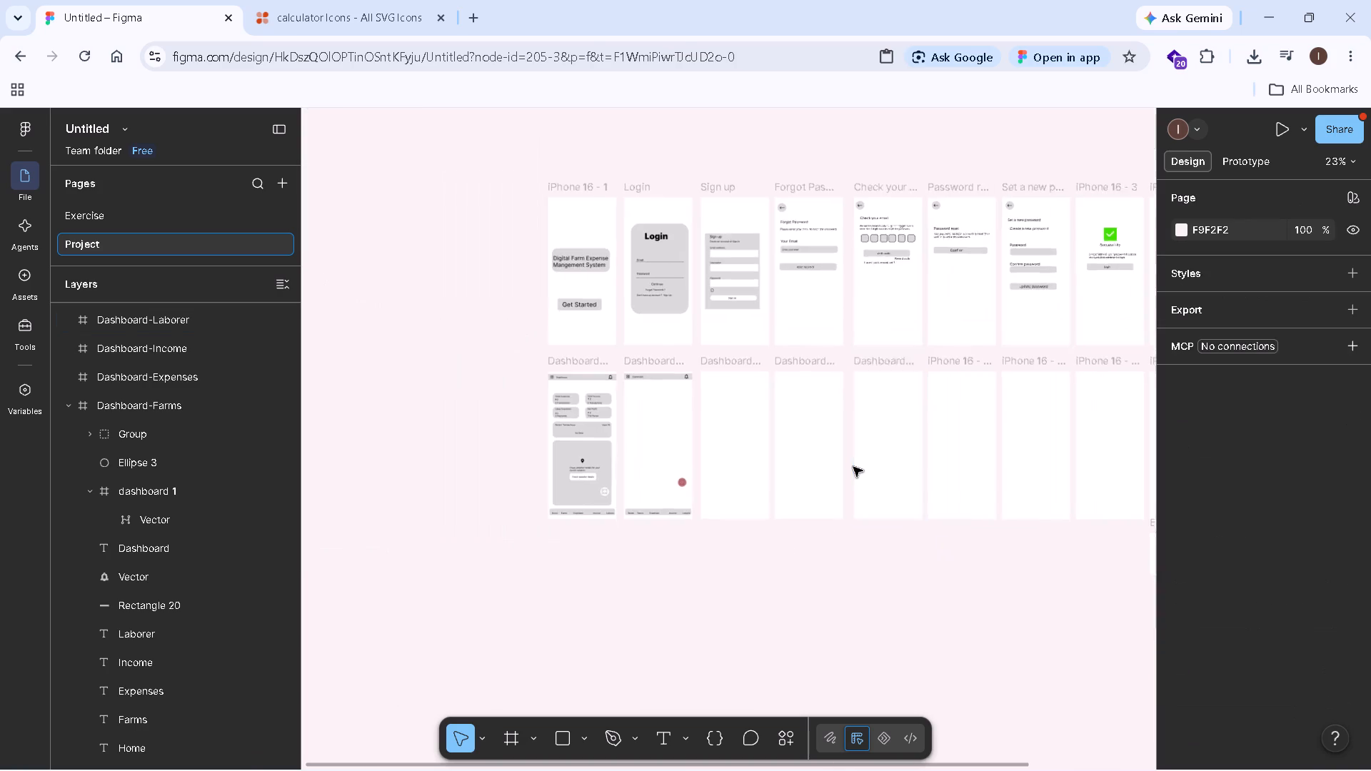
pyautogui.click(827, 597)
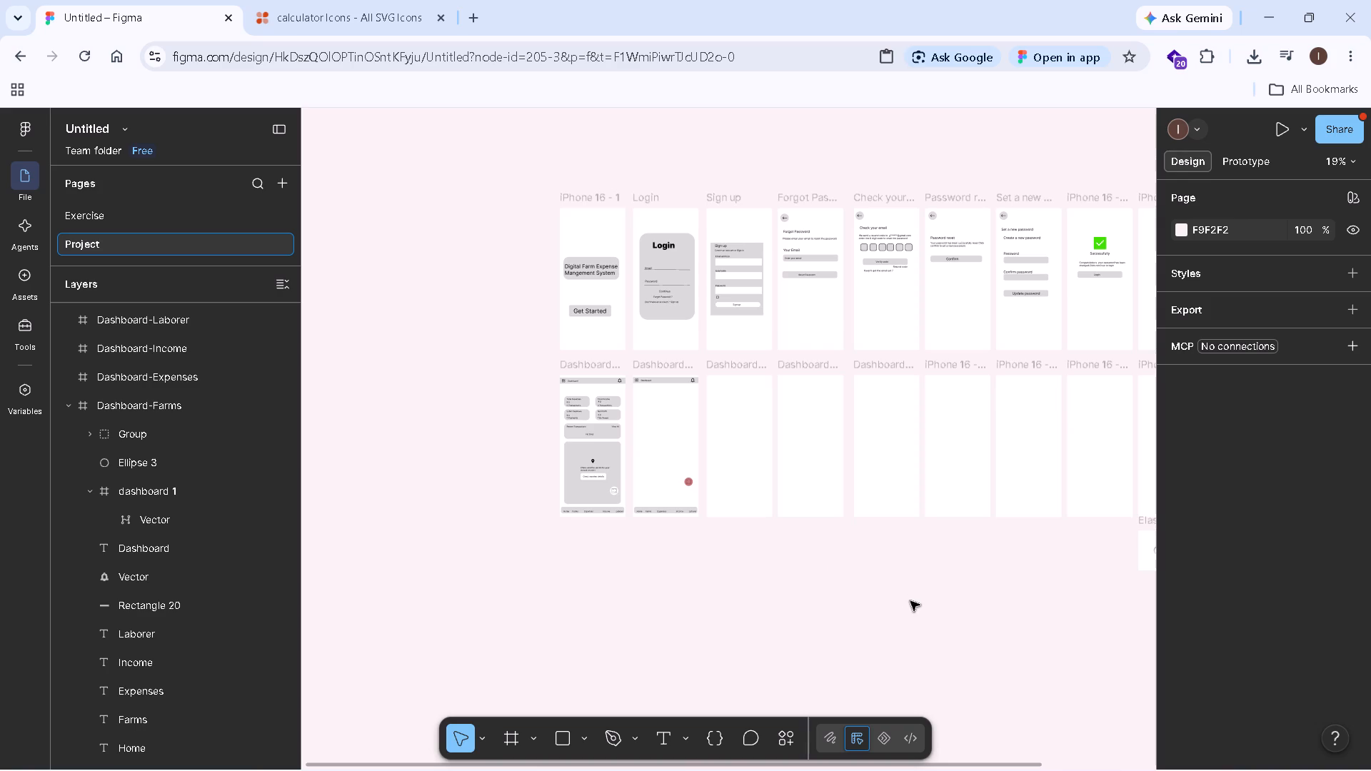
pyautogui.press('h')
pyautogui.moveTo(905, 594); pyautogui.dragTo(831, 592)
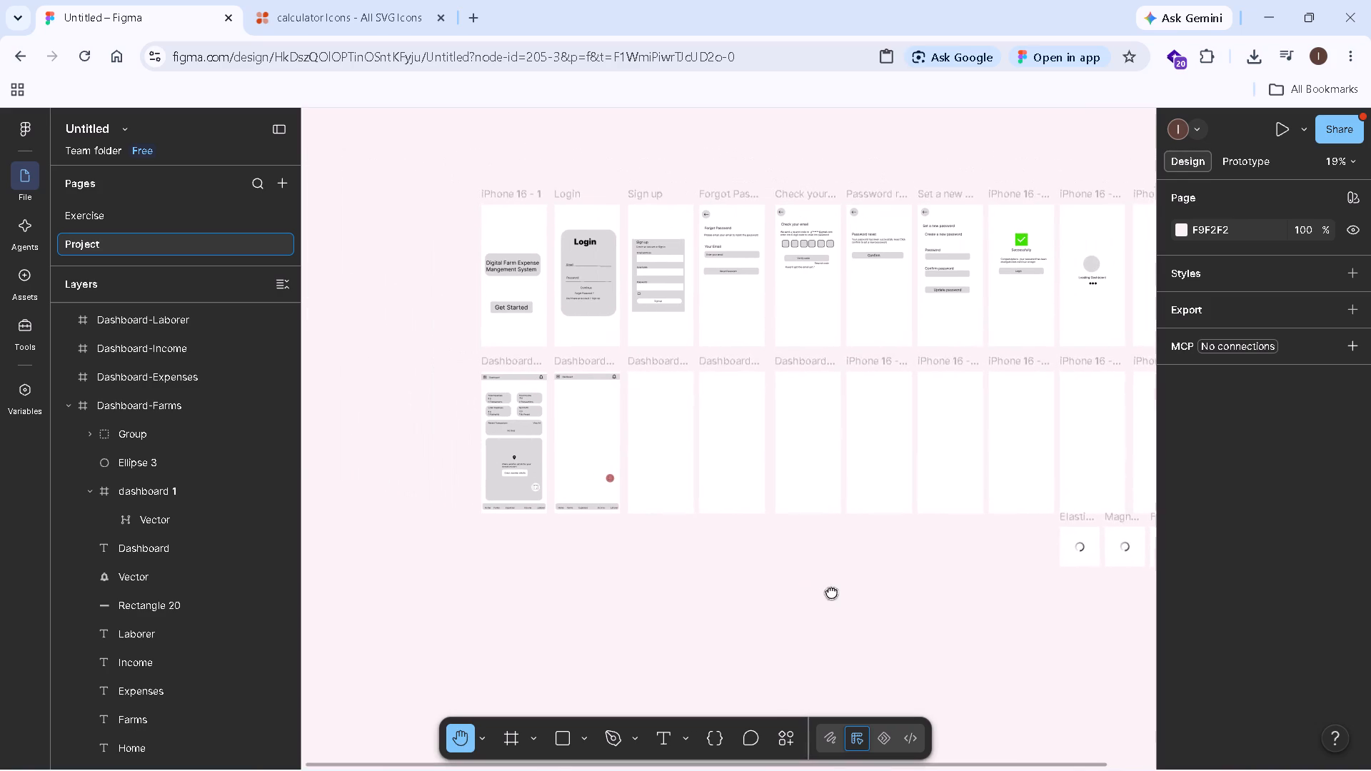
pyautogui.moveTo(831, 592); pyautogui.dragTo(833, 592)
pyautogui.keyDown('ctrl'); pyautogui.scroll(5, 641, 573); pyautogui.keyUp('ctrl')
pyautogui.keyDown('ctrl'); pyautogui.moveTo(516, 507); pyautogui.dragTo(713, 605); pyautogui.keyUp('ctrl')
pyautogui.keyDown('ctrl'); pyautogui.scroll(4, 715, 595); pyautogui.keyUp('ctrl')
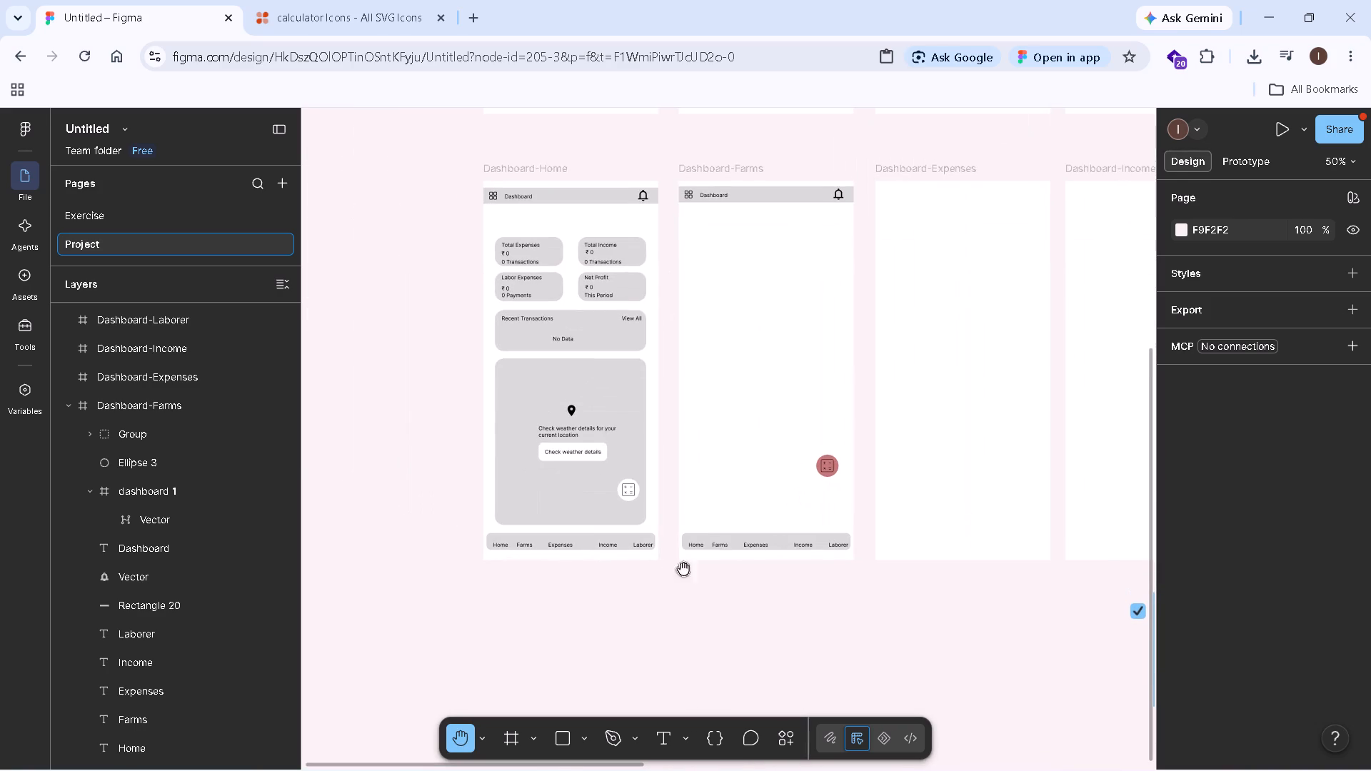
pyautogui.keyDown('ctrl'); pyautogui.scroll(3, 600, 558); pyautogui.keyUp('ctrl')
pyautogui.keyDown('ctrl'); pyautogui.scroll(-1, 600, 558); pyautogui.keyUp('ctrl')
pyautogui.keyDown('ctrl'); pyautogui.moveTo(600, 558); pyautogui.dragTo(582, 701); pyautogui.keyUp('ctrl')
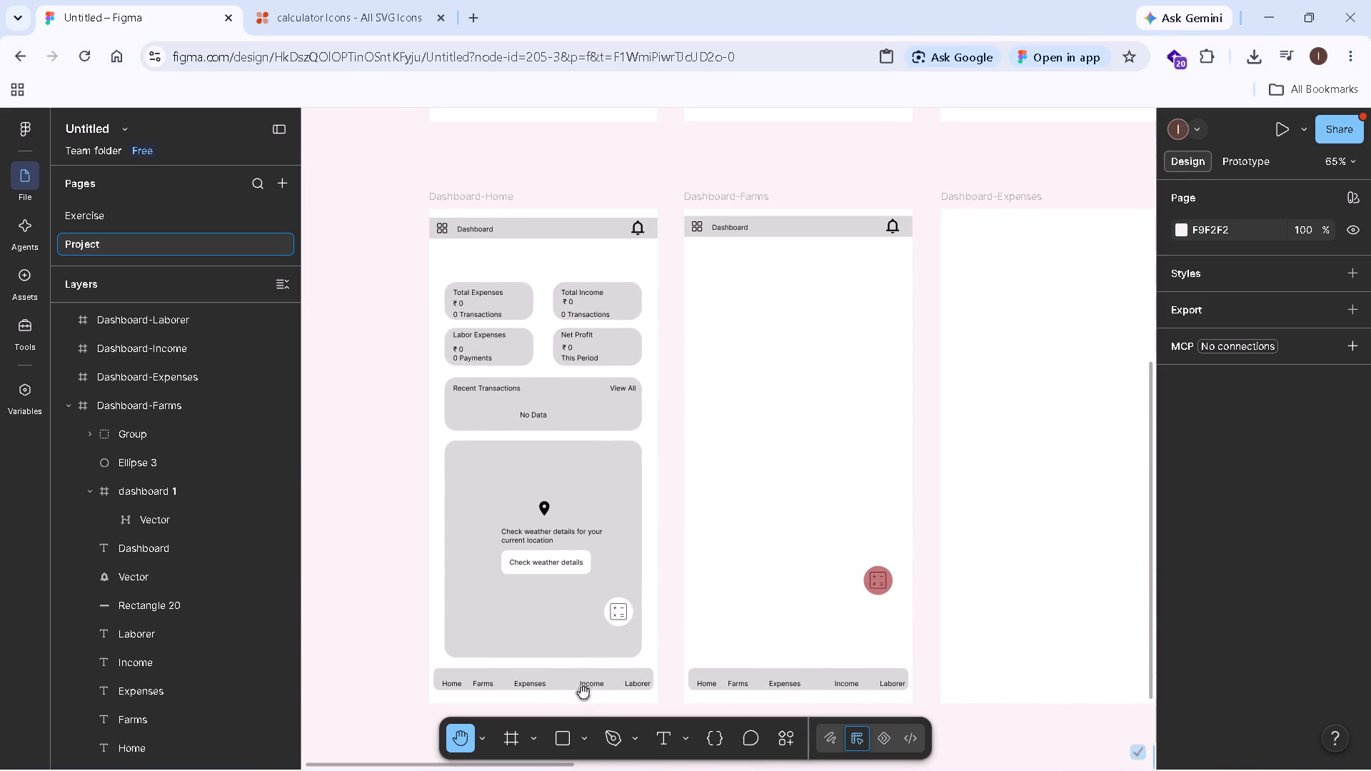
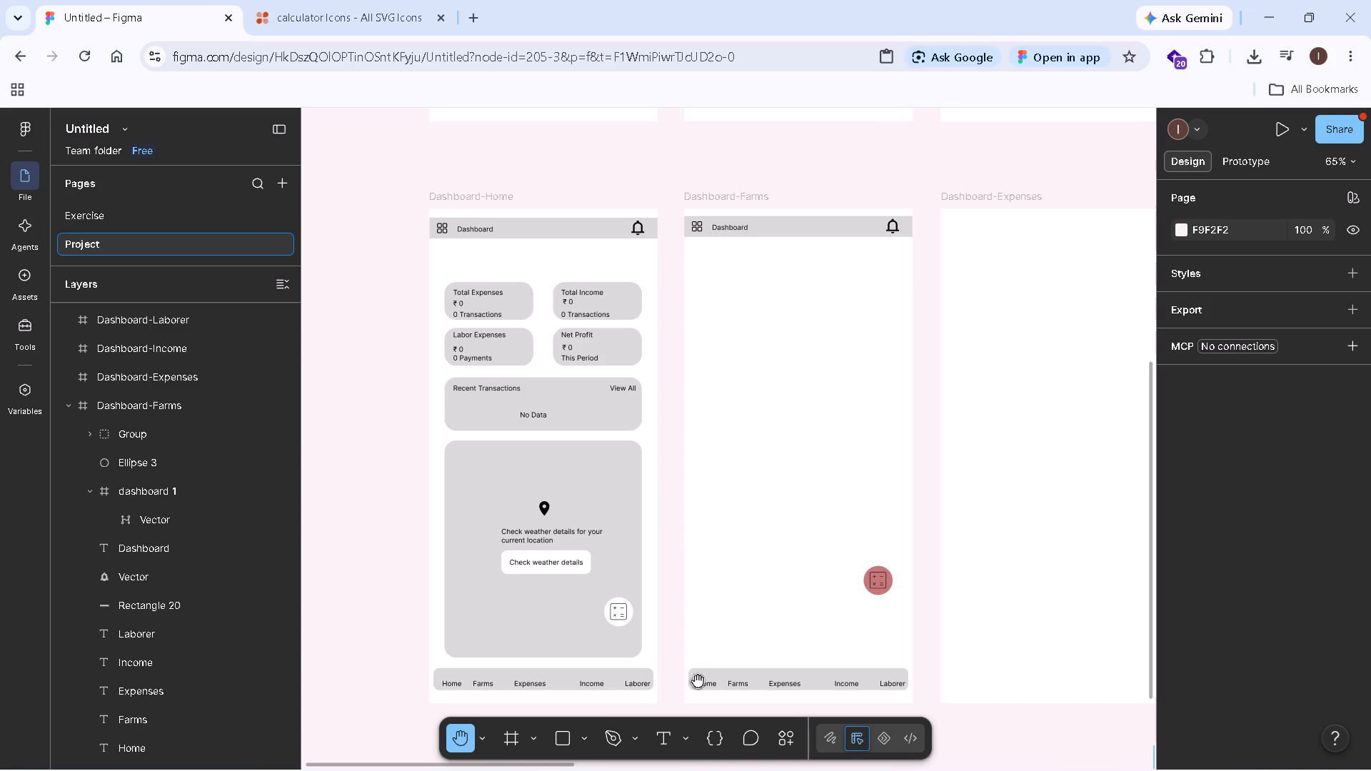
# Draw a rectangle about 354 × 185 in the upper part of the Dashboard-Farms frame, with a corner radius of 20.
pyautogui.click(589, 737)
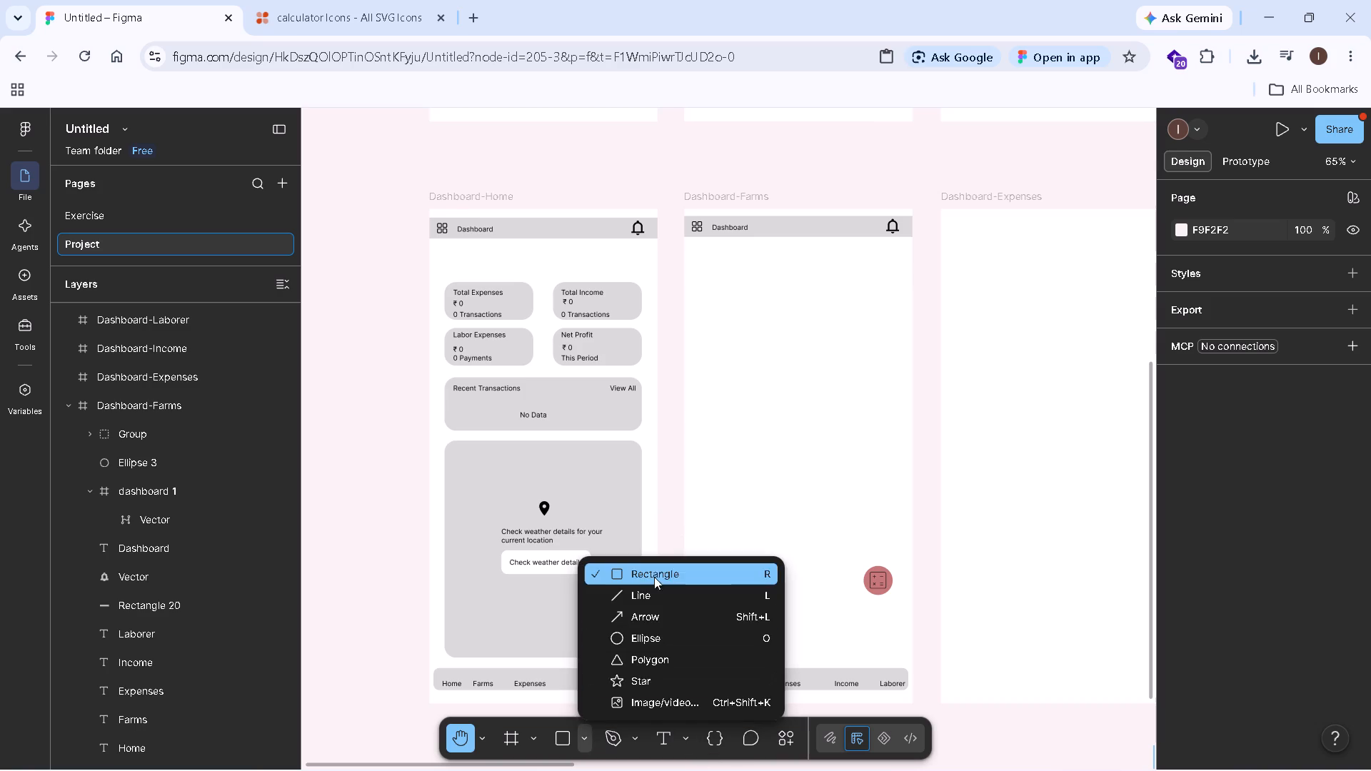
pyautogui.click(655, 575)
pyautogui.moveTo(700, 302); pyautogui.dragTo(878, 455)
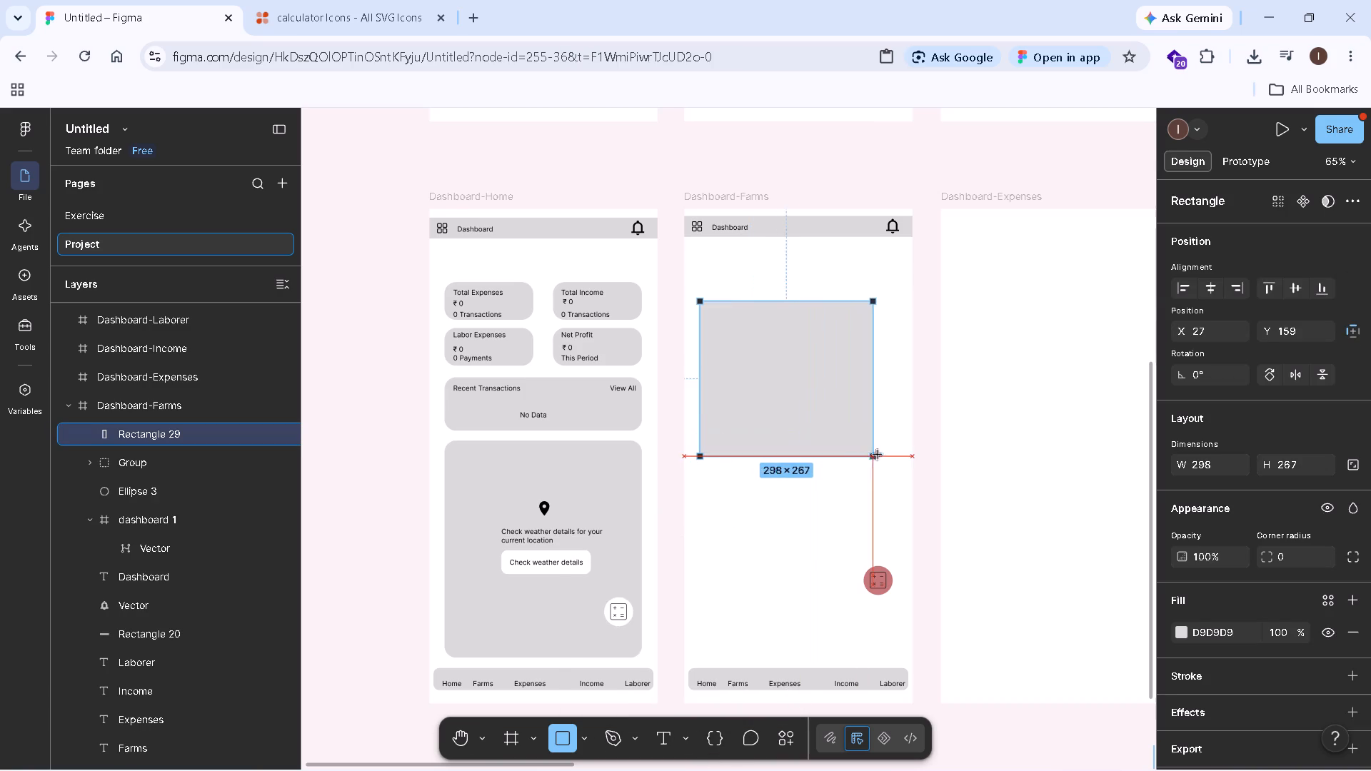
pyautogui.moveTo(878, 455); pyautogui.dragTo(905, 408)
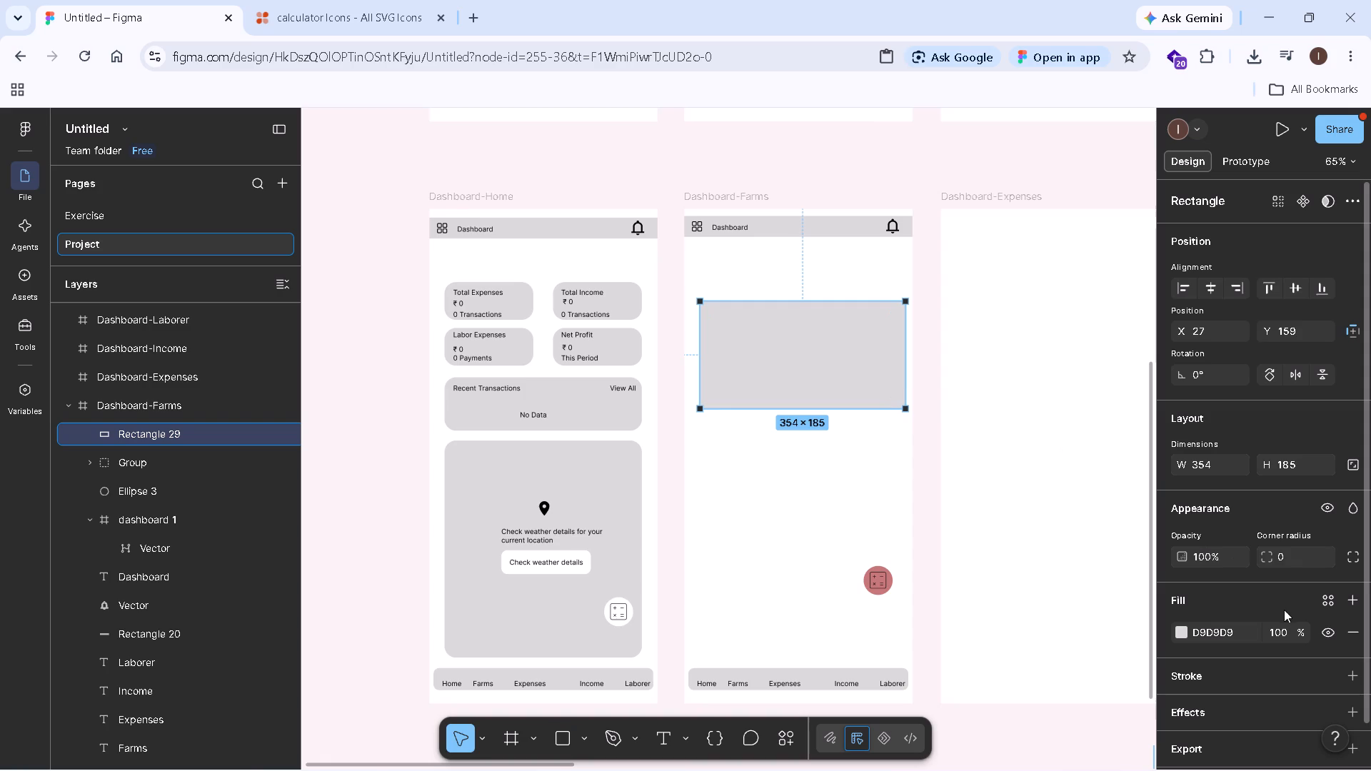
pyautogui.click(1283, 557)
pyautogui.write('20')
pyautogui.press('Return')
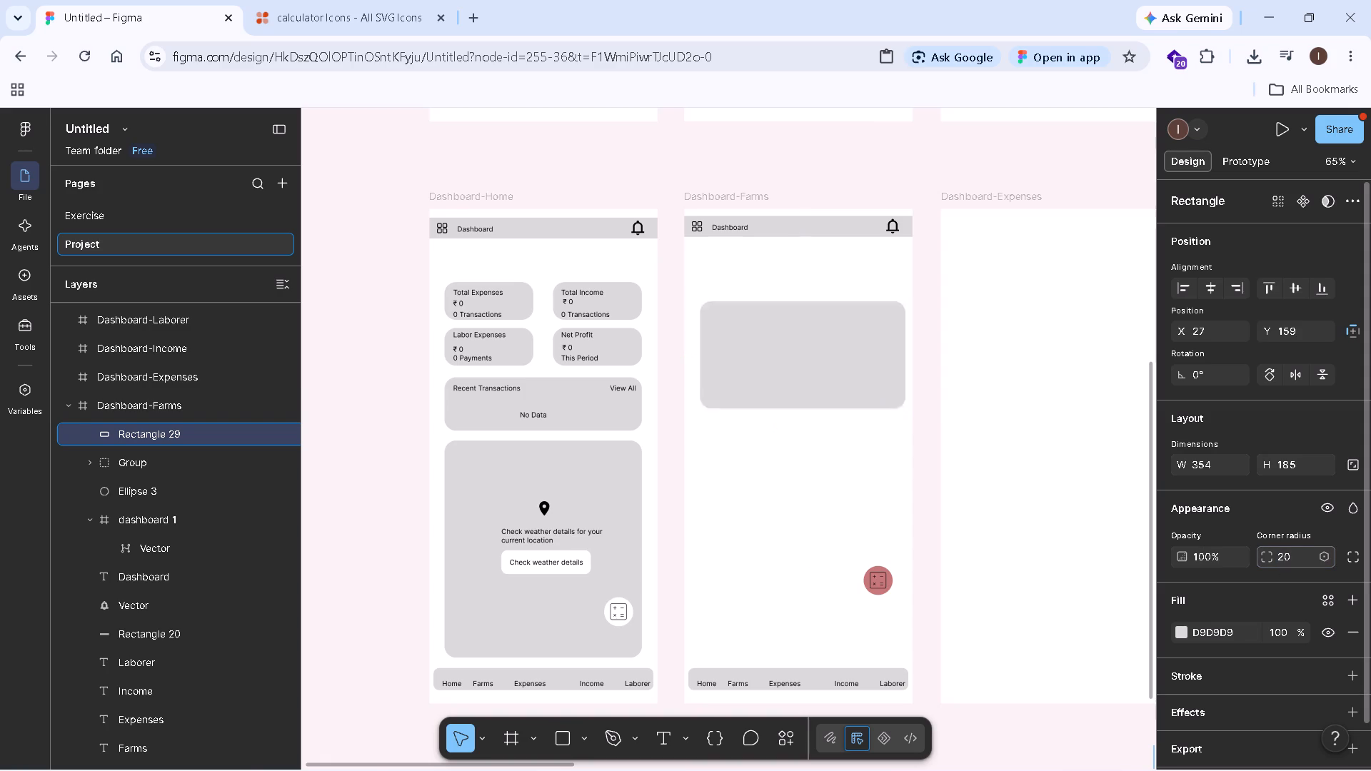
# Shift the rounded rectangle slightly left to centre it in the Dashboard-Farms frame, and extend its bottom edge downward.
pyautogui.moveTo(800, 376); pyautogui.dragTo(793, 376)
pyautogui.click(345, 388)
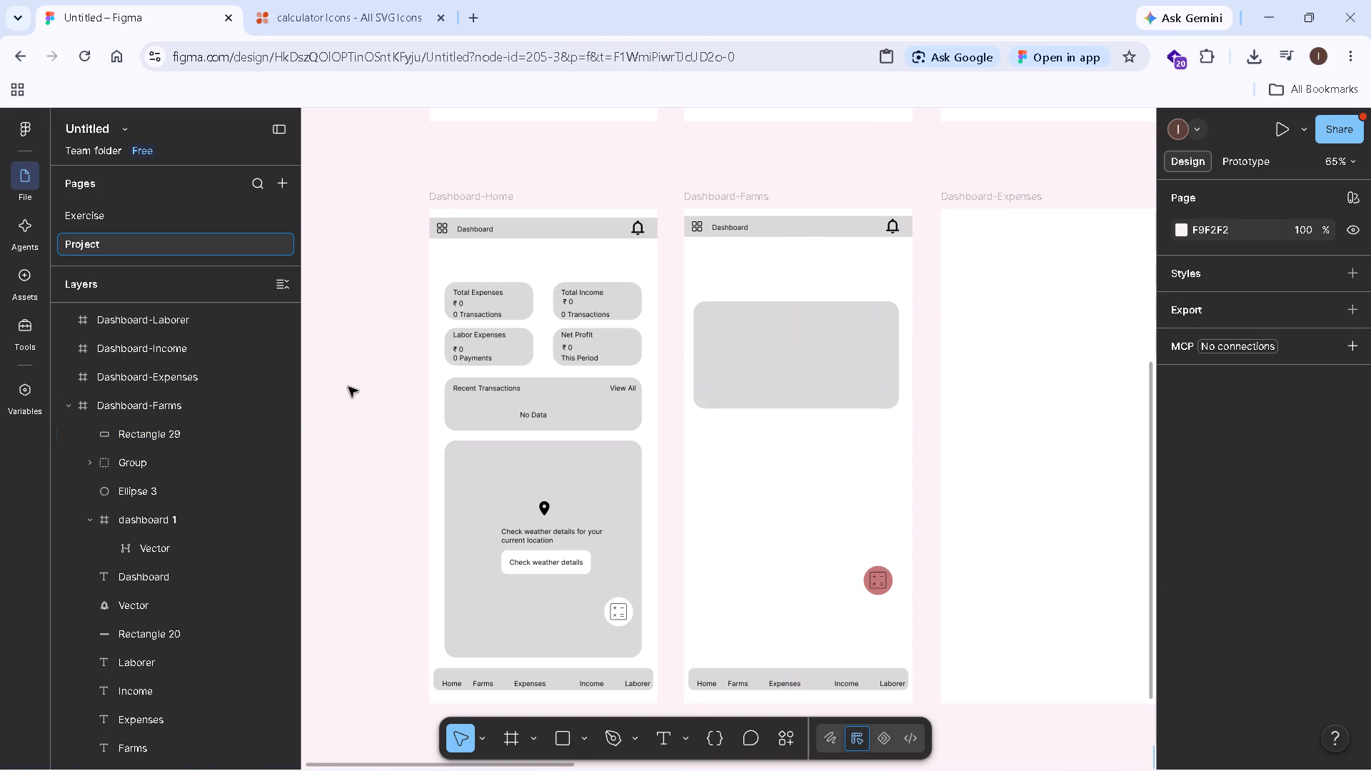
pyautogui.click(767, 425)
pyautogui.click(777, 397)
pyautogui.moveTo(780, 409); pyautogui.dragTo(781, 440)
pyautogui.doubleClick(775, 496)
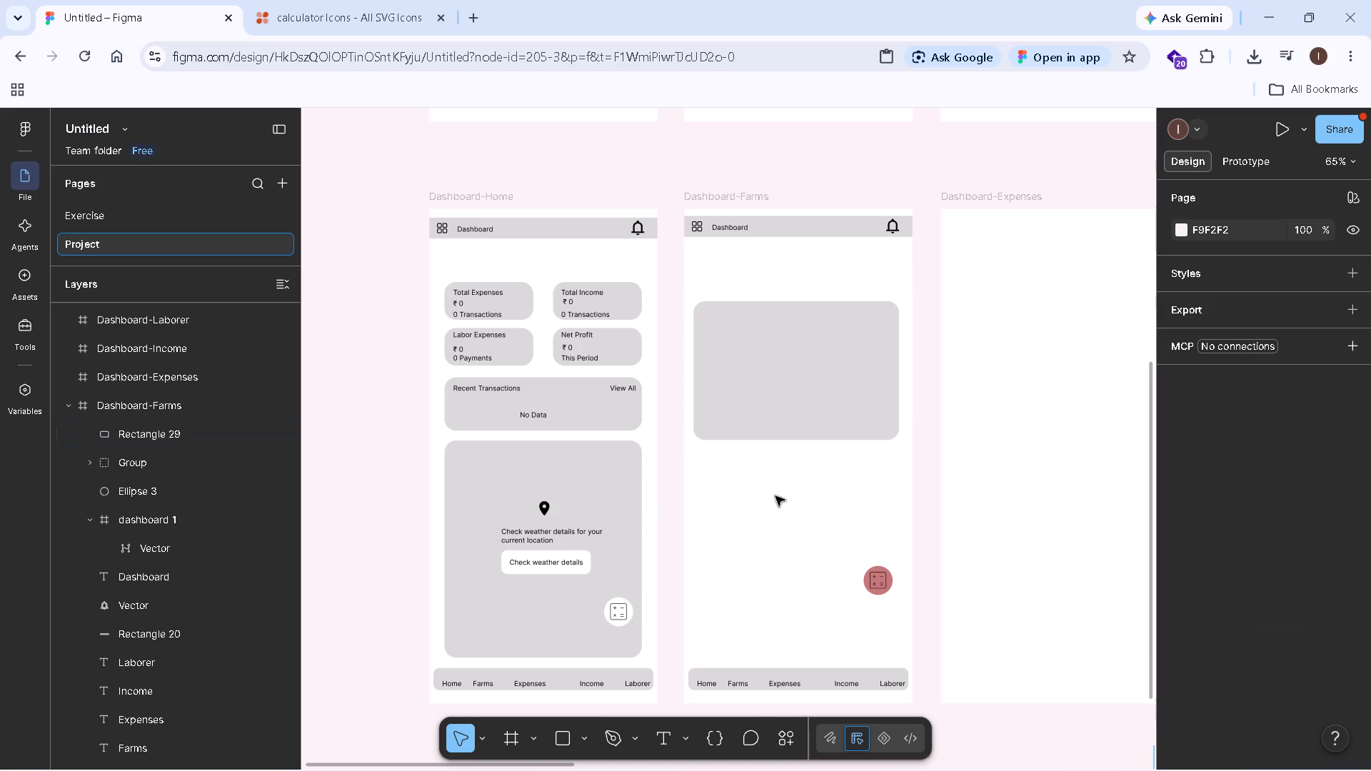
# Start a text label beginning with "N" inside the rounded rectangle on Dashboard-Farms, at about X 132, Y 284.
pyautogui.click(653, 738)
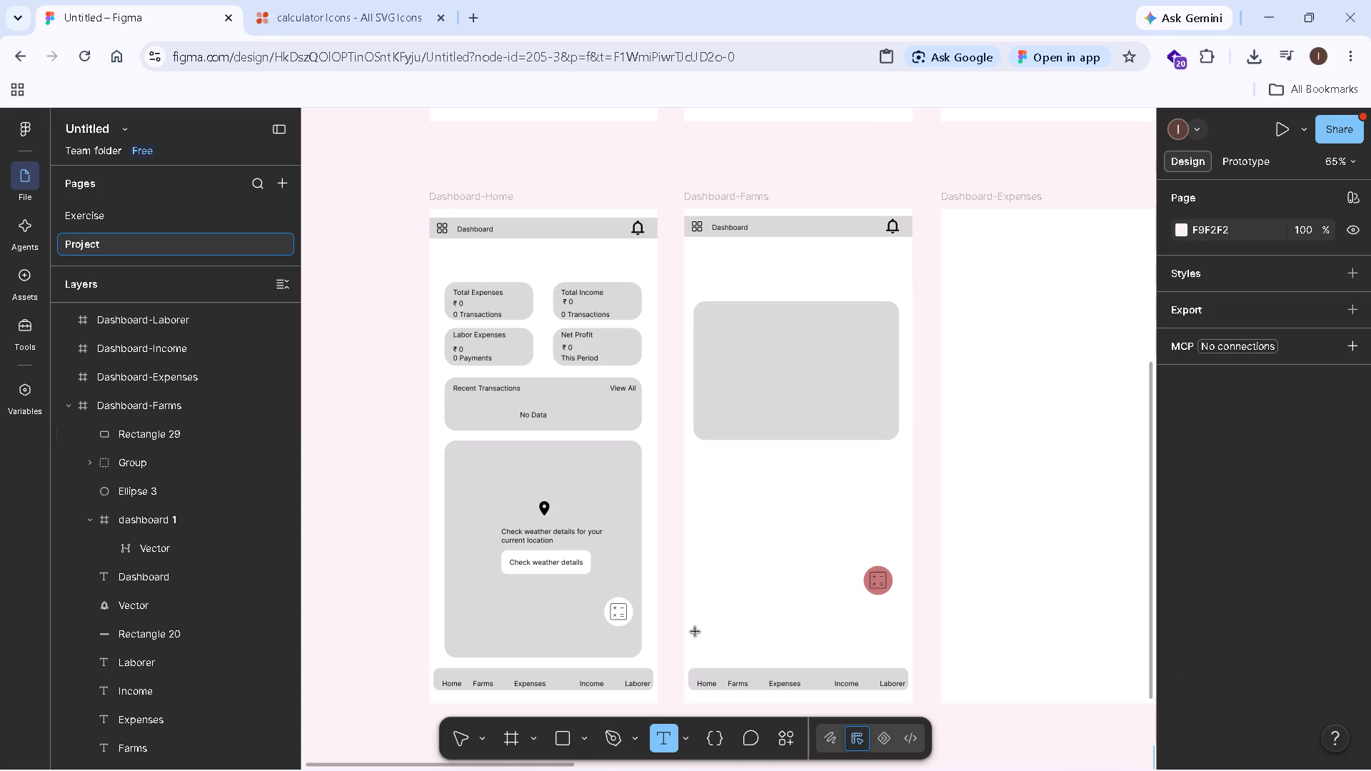
pyautogui.click(760, 374)
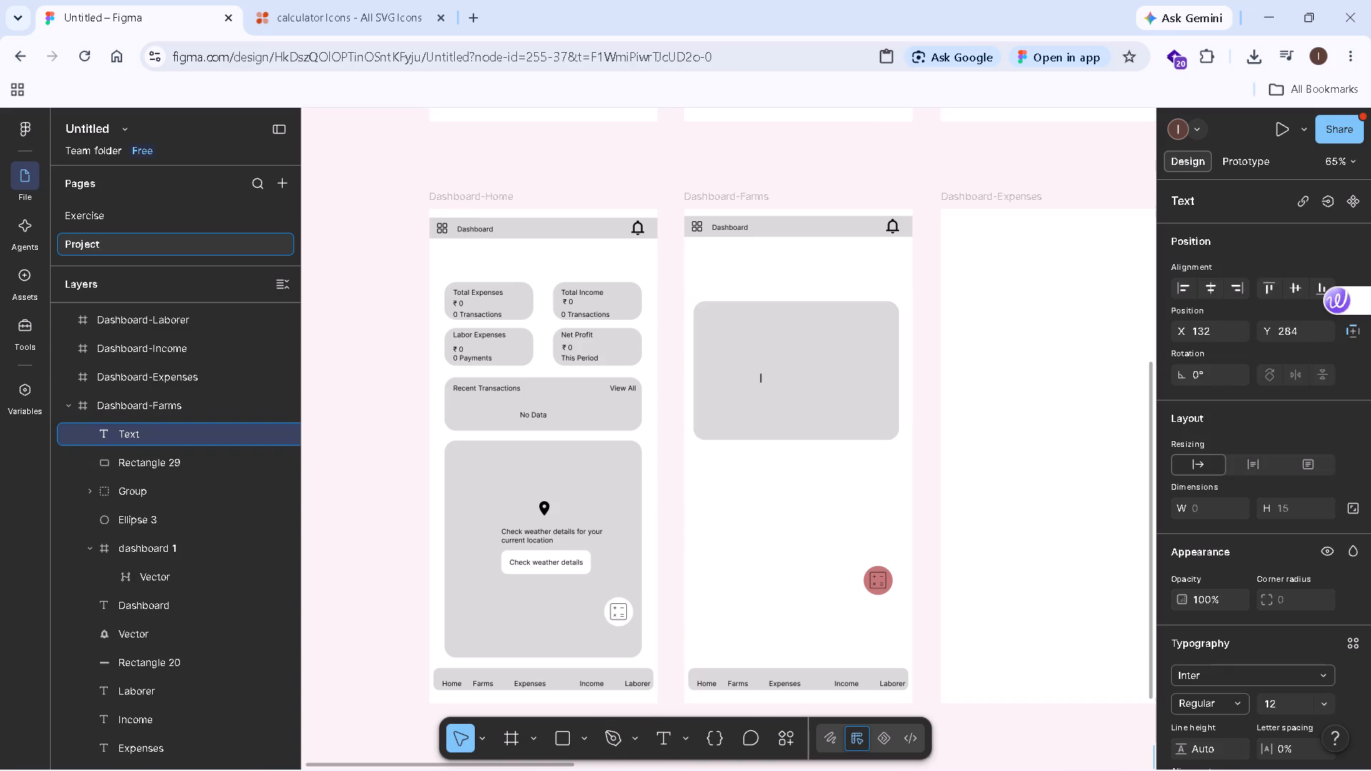
pyautogui.write('Np')
pyautogui.press('BackSpace')
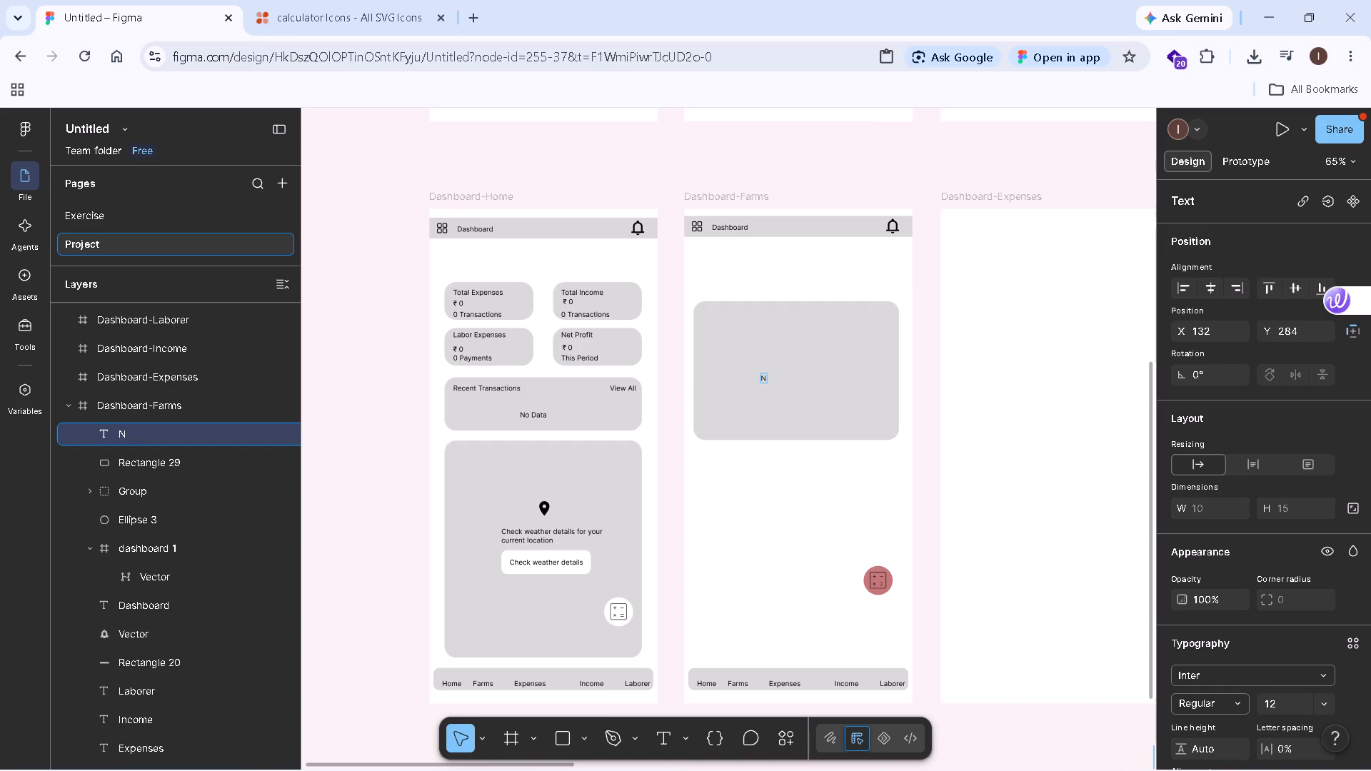